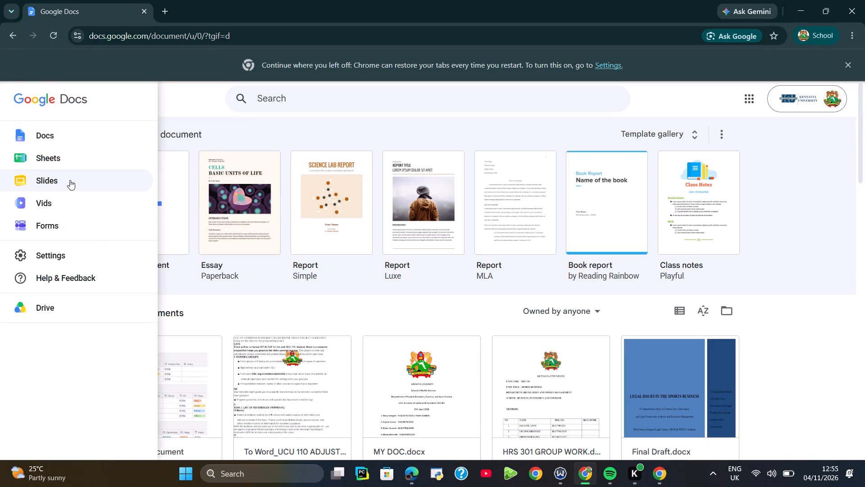
Open the existing form titled "3-Day Dietary Carbohydrate Intake and Meal Frequency Record" from the recent forms in Google Forms.
{"action": "left_click", "coordinate": [66, 228]}
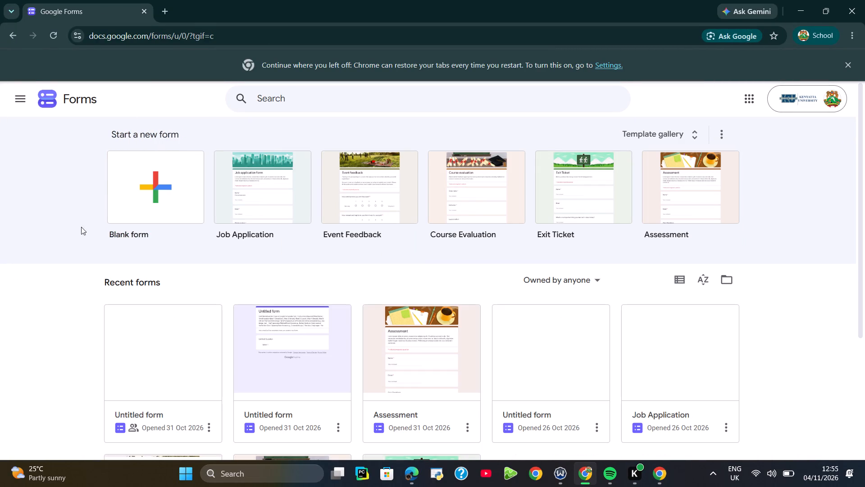
{"action": "scroll", "coordinate": [180, 355], "scroll_direction": "down", "scroll_amount": 1}
{"action": "left_click", "coordinate": [166, 354]}
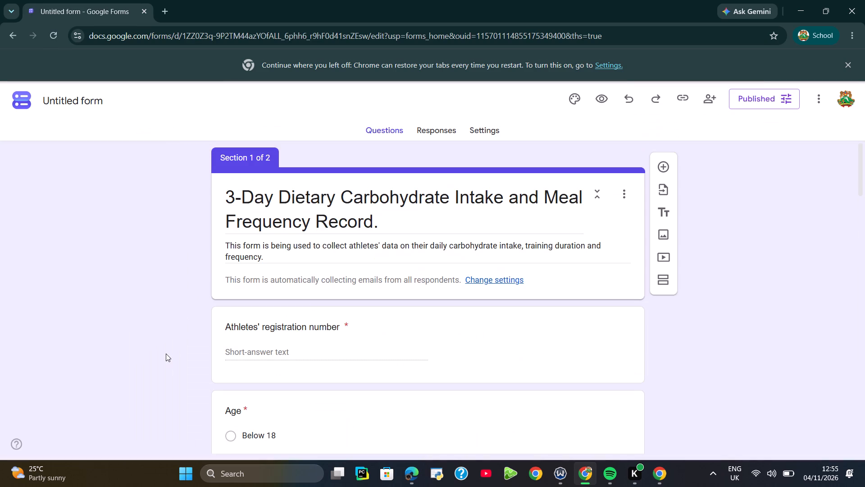
Change the Age question's type to Short answer.
{"action": "scroll", "coordinate": [329, 303], "scroll_direction": "down", "scroll_amount": 3}
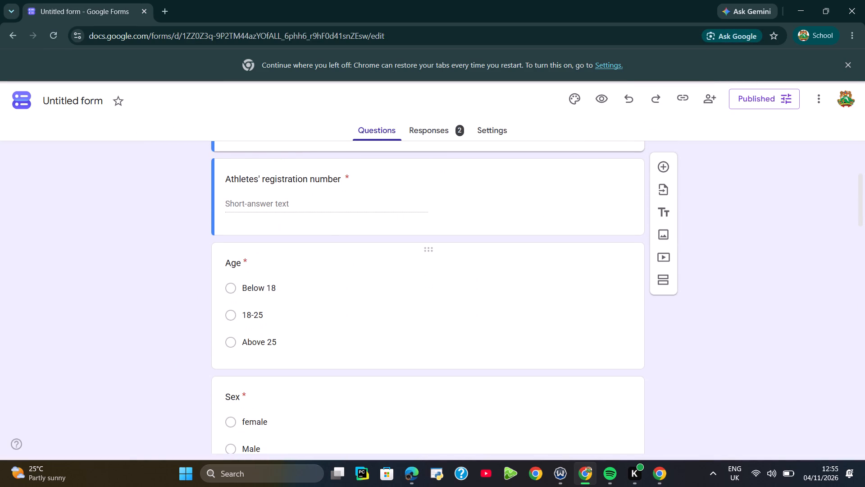
{"action": "left_click", "coordinate": [259, 265]}
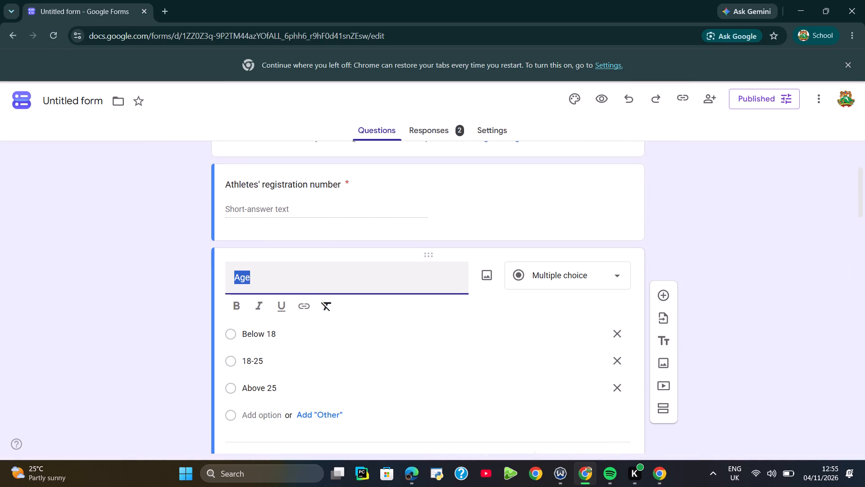
{"action": "scroll", "coordinate": [426, 345], "scroll_direction": "down", "scroll_amount": 1}
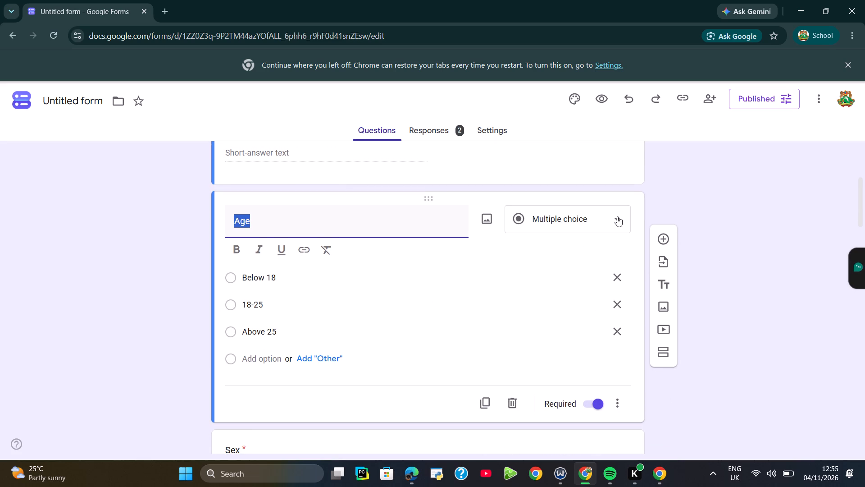
{"action": "left_click", "coordinate": [617, 216]}
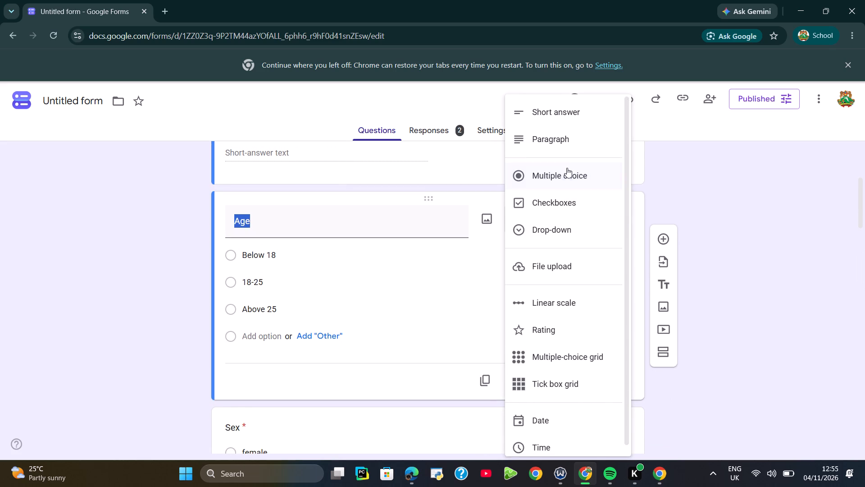
{"action": "left_click", "coordinate": [565, 116]}
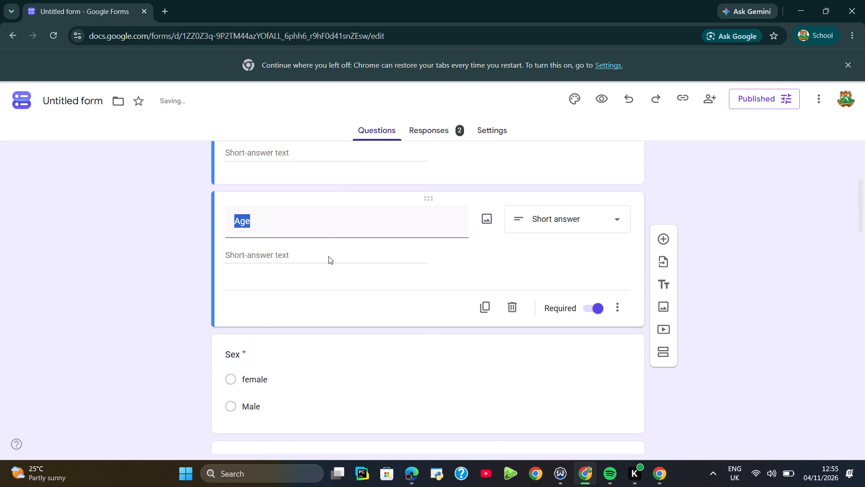
{"action": "left_click", "coordinate": [323, 225]}
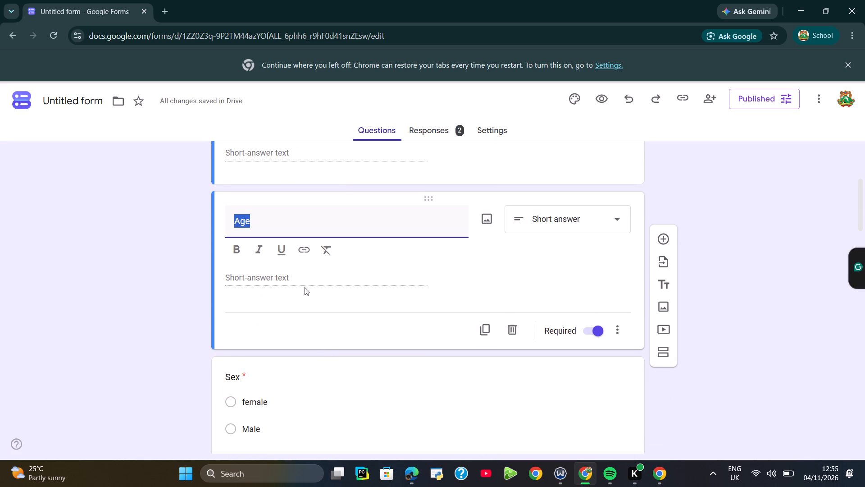
Change the "Primary sport." question's type to Short answer.
{"action": "scroll", "coordinate": [307, 291], "scroll_direction": "down", "scroll_amount": 5}
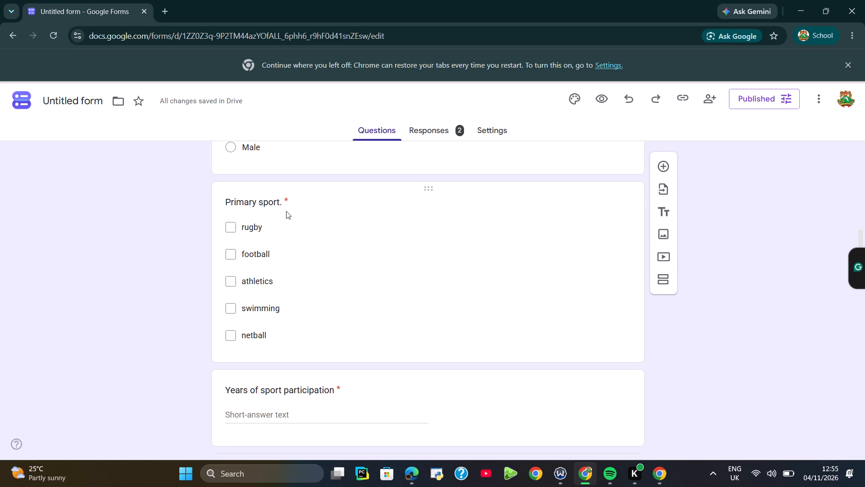
{"action": "left_click", "coordinate": [287, 201]}
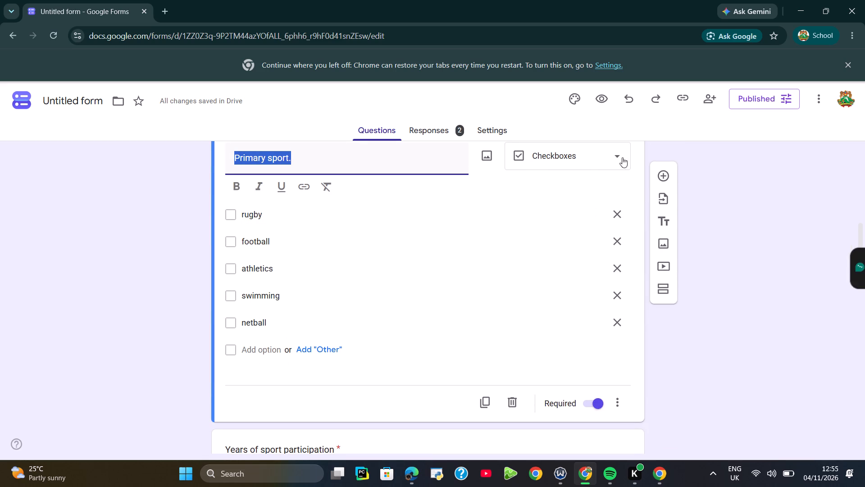
{"action": "left_click", "coordinate": [615, 160]}
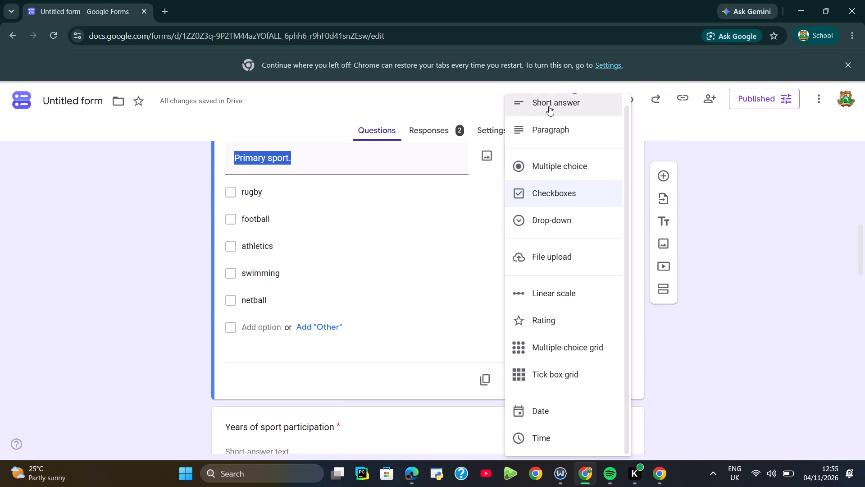
{"action": "left_click", "coordinate": [549, 105]}
Add 6 as the sixth option of the "Usual training frequency(days per week)" drop-down question and remove the surplus seventh option.
{"action": "scroll", "coordinate": [357, 351], "scroll_direction": "down", "scroll_amount": 1}
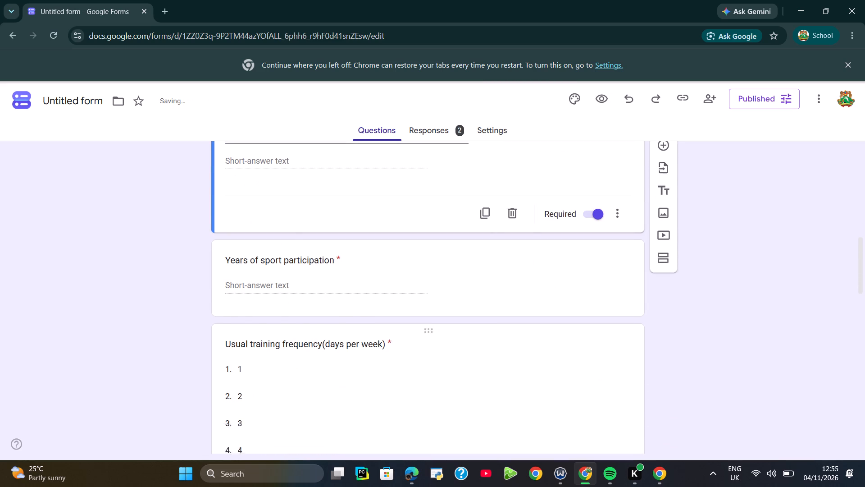
{"action": "scroll", "coordinate": [357, 351], "scroll_direction": "down", "scroll_amount": 2}
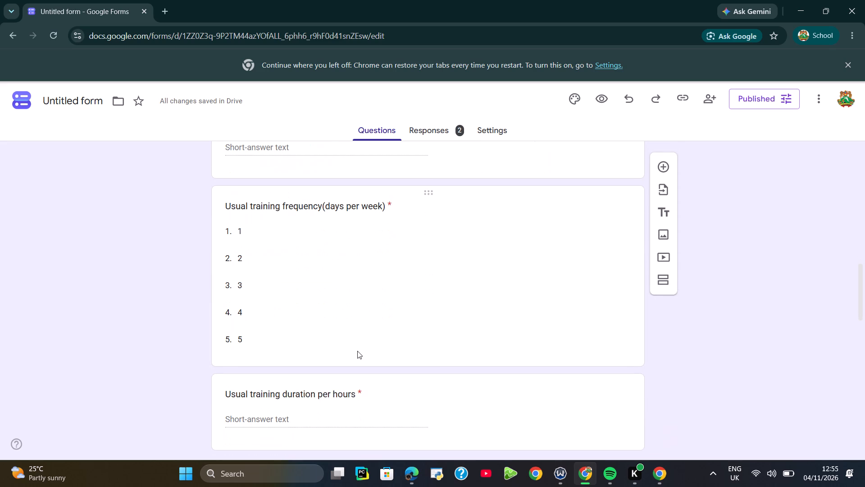
{"action": "scroll", "coordinate": [357, 351], "scroll_direction": "down", "scroll_amount": 2}
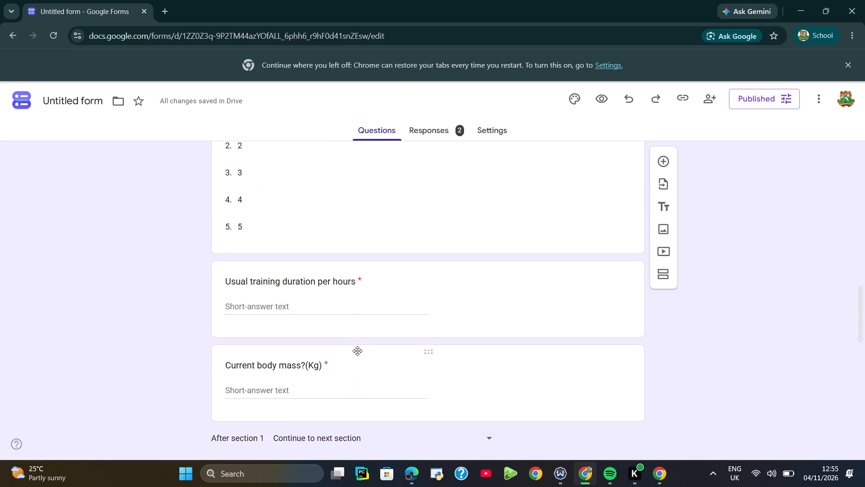
{"action": "scroll", "coordinate": [357, 351], "scroll_direction": "up", "scroll_amount": 3}
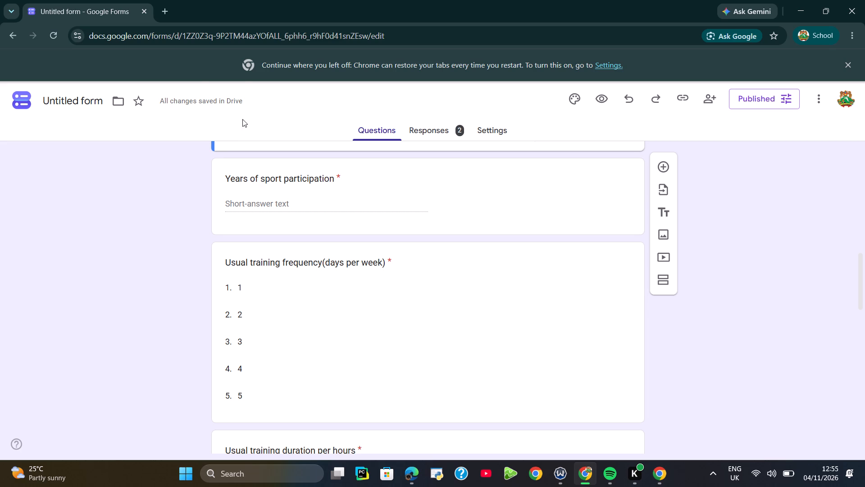
{"action": "left_click", "coordinate": [288, 404]}
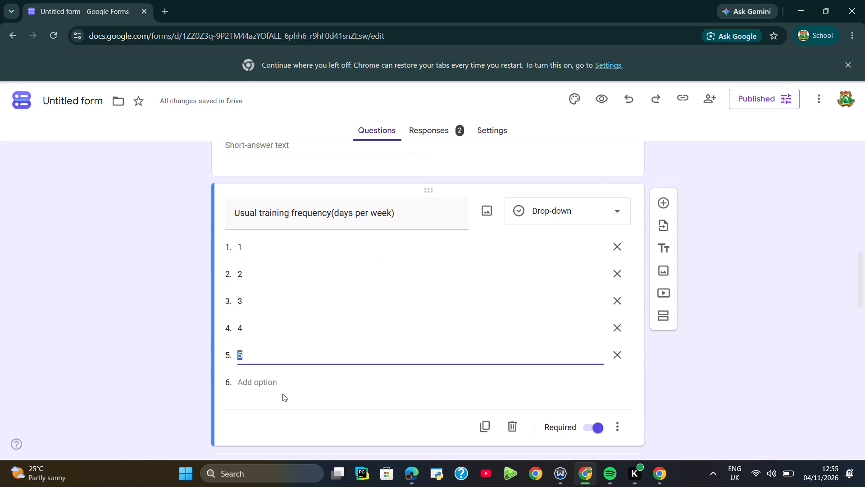
{"action": "left_click", "coordinate": [269, 379]}
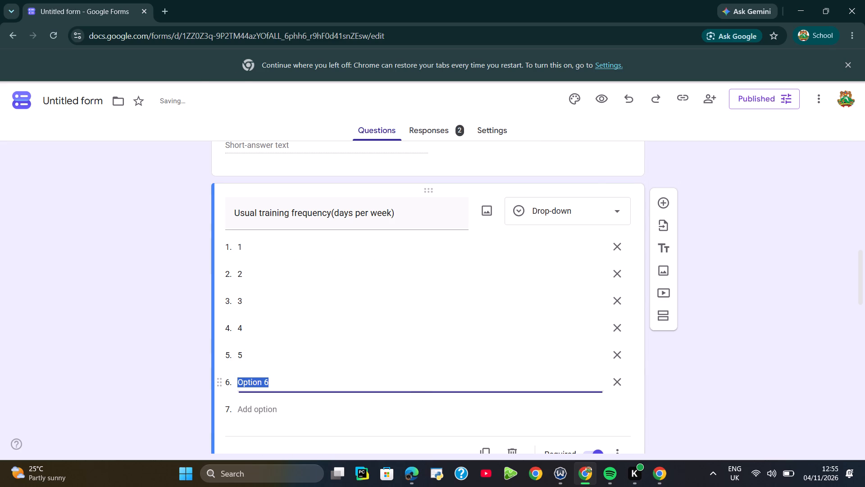
{"action": "key", "text": "Return"}
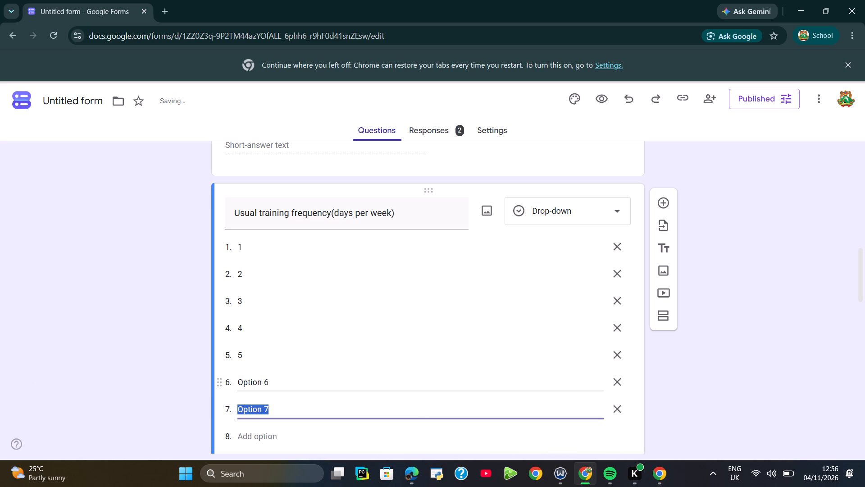
{"action": "left_click", "coordinate": [262, 382]}
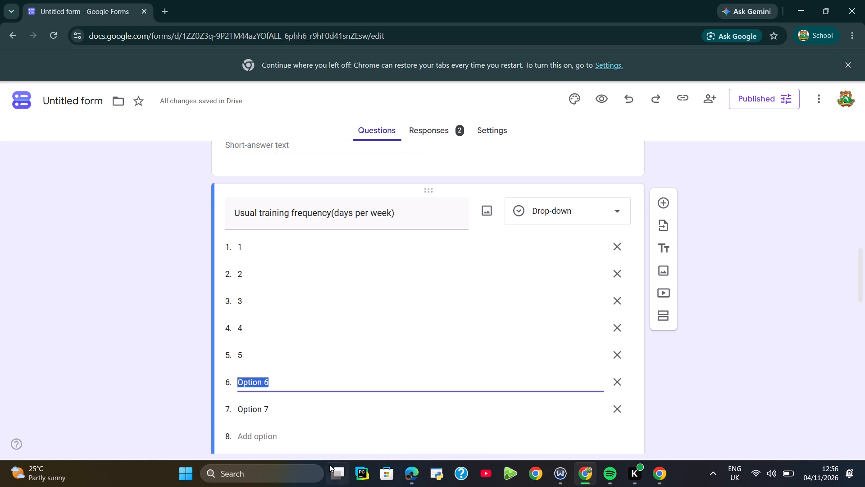
{"action": "key", "text": "BackSpace"}
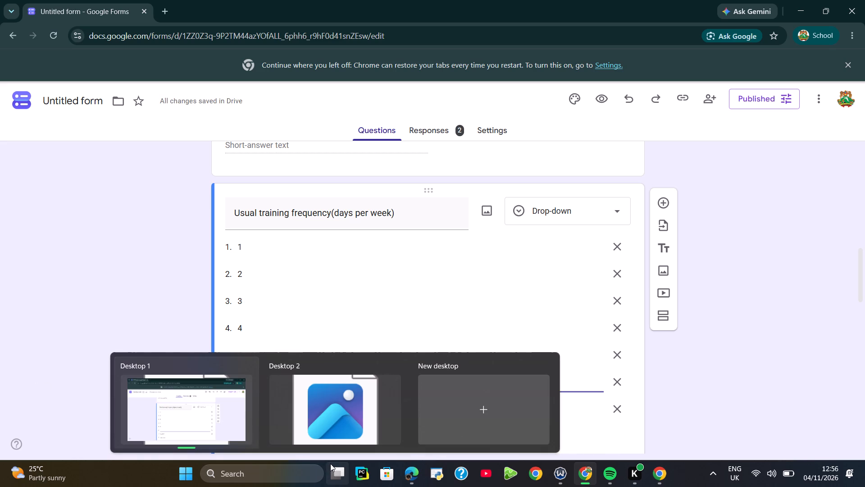
{"action": "key", "text": "6"}
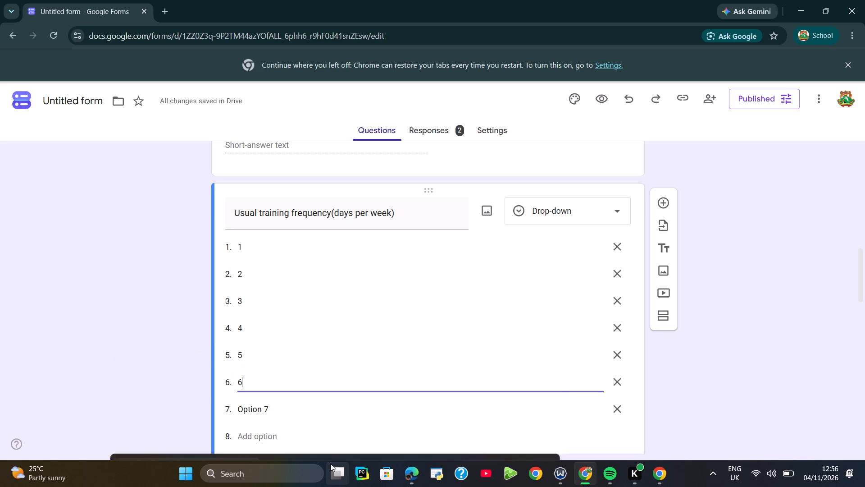
{"action": "left_click", "coordinate": [678, 381]}
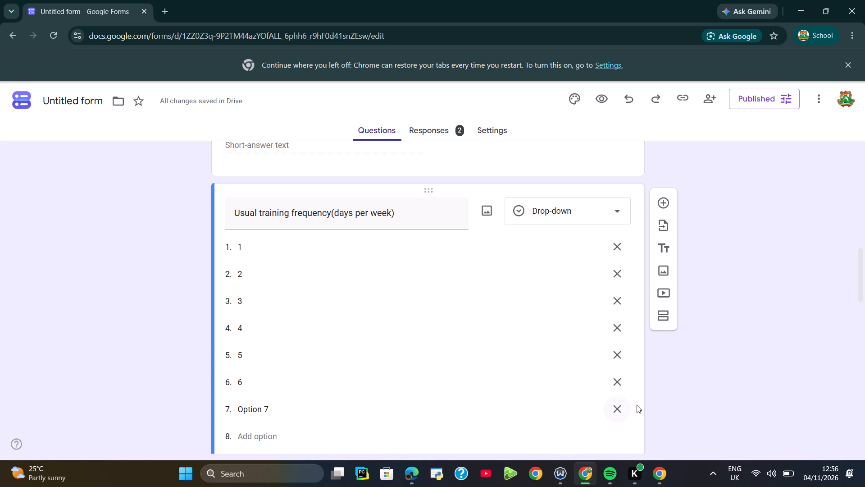
{"action": "left_click", "coordinate": [619, 411]}
Review the section 1 questions from "Current body mass?(Kg)" back up to the form title.
{"action": "scroll", "coordinate": [388, 360], "scroll_direction": "down", "scroll_amount": 2}
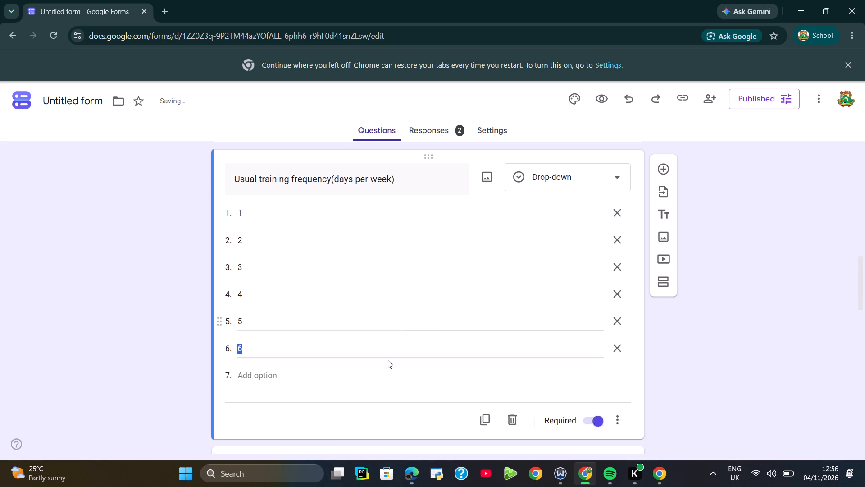
{"action": "scroll", "coordinate": [390, 359], "scroll_direction": "down", "scroll_amount": 2}
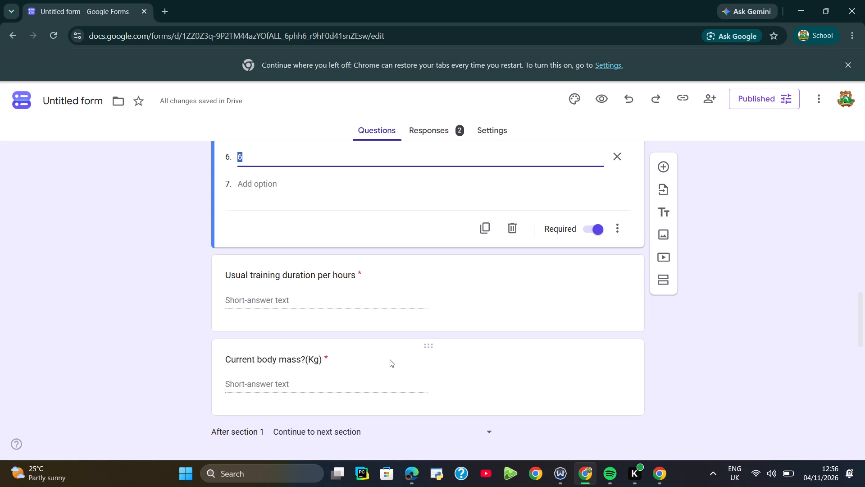
{"action": "scroll", "coordinate": [390, 359], "scroll_direction": "down", "scroll_amount": 1}
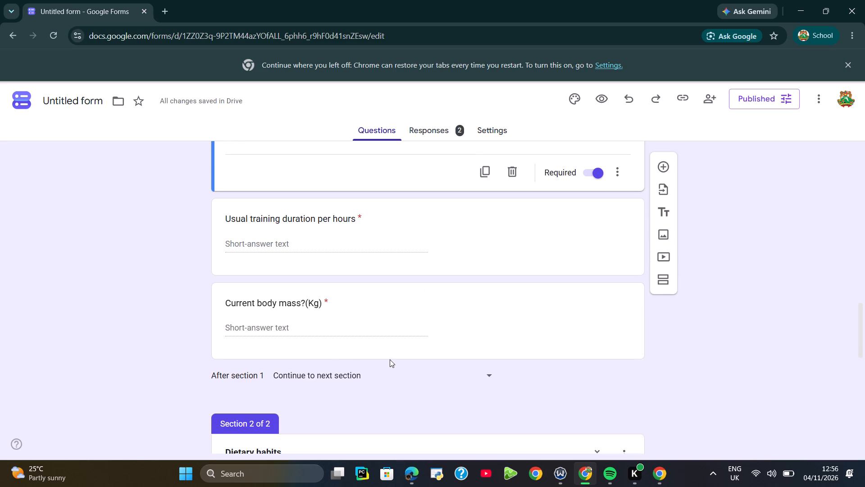
{"action": "scroll", "coordinate": [390, 359], "scroll_direction": "up", "scroll_amount": 8}
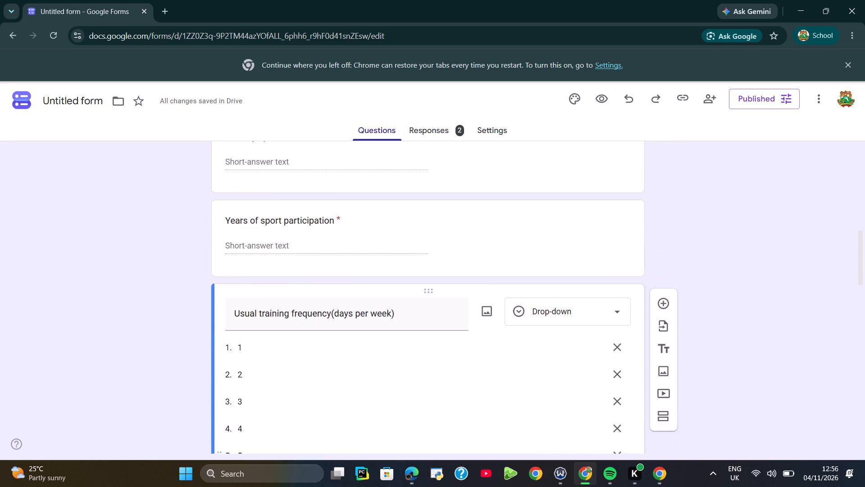
{"action": "scroll", "coordinate": [390, 359], "scroll_direction": "up", "scroll_amount": 1}
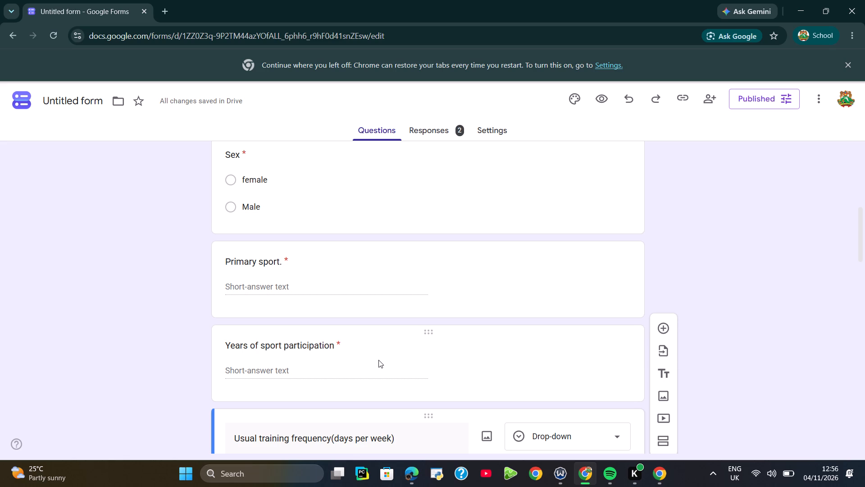
{"action": "scroll", "coordinate": [378, 360], "scroll_direction": "up", "scroll_amount": 9}
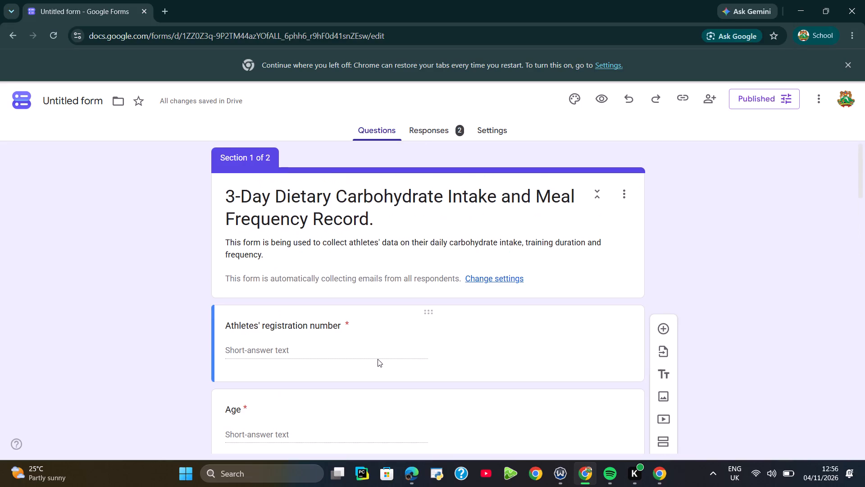
Check the summary of the form's responses and return to its questions.
{"action": "left_click", "coordinate": [429, 125]}
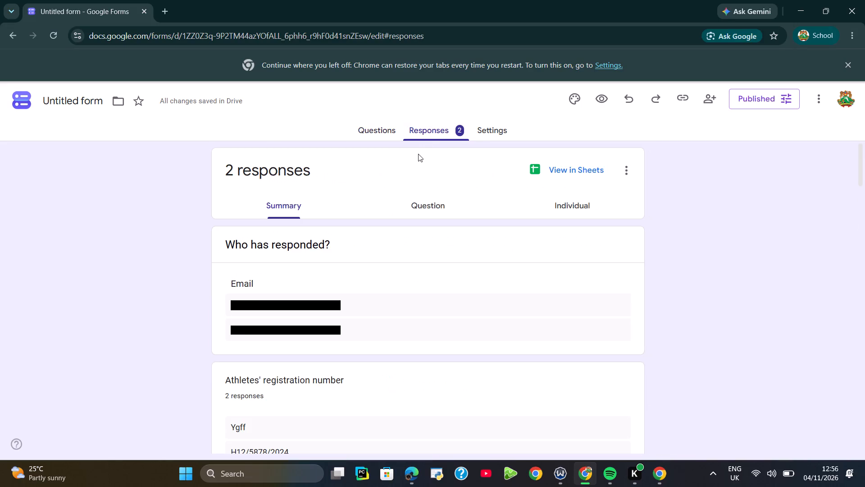
{"action": "left_click", "coordinate": [371, 131]}
Review the questions of both sections down to the daily meals questions at the end of the form.
{"action": "scroll", "coordinate": [395, 319], "scroll_direction": "down", "scroll_amount": 5}
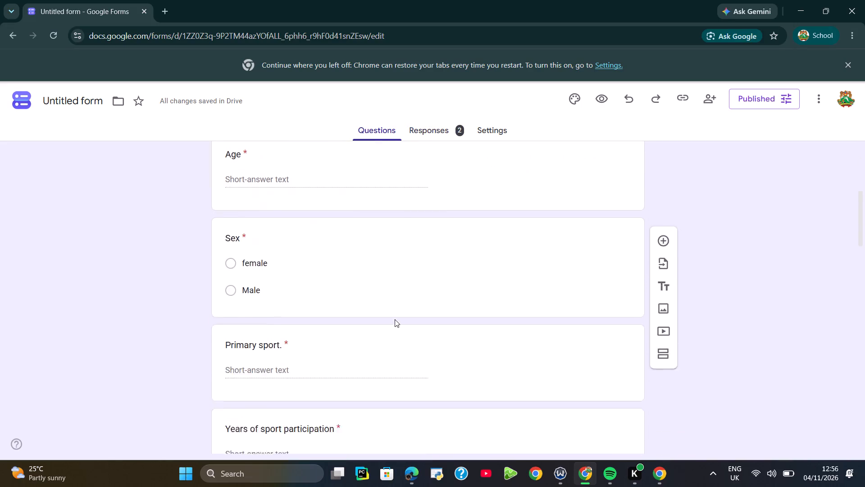
{"action": "scroll", "coordinate": [395, 319], "scroll_direction": "down", "scroll_amount": 11}
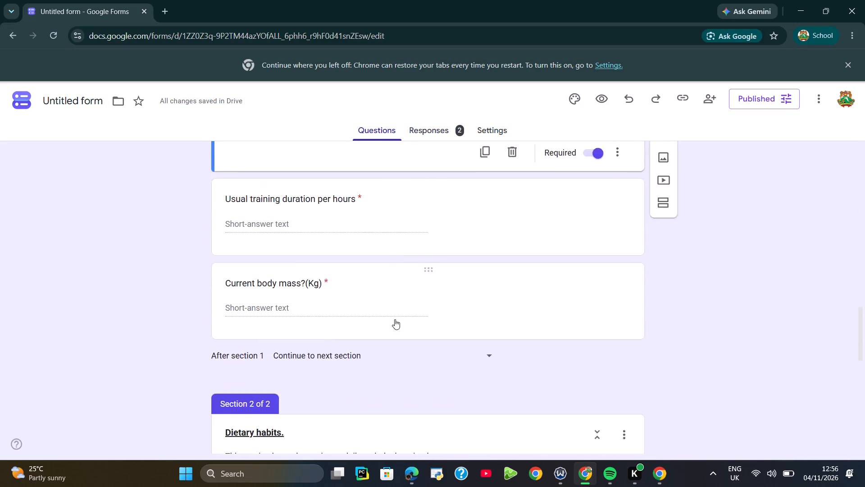
{"action": "scroll", "coordinate": [395, 319], "scroll_direction": "down", "scroll_amount": 4}
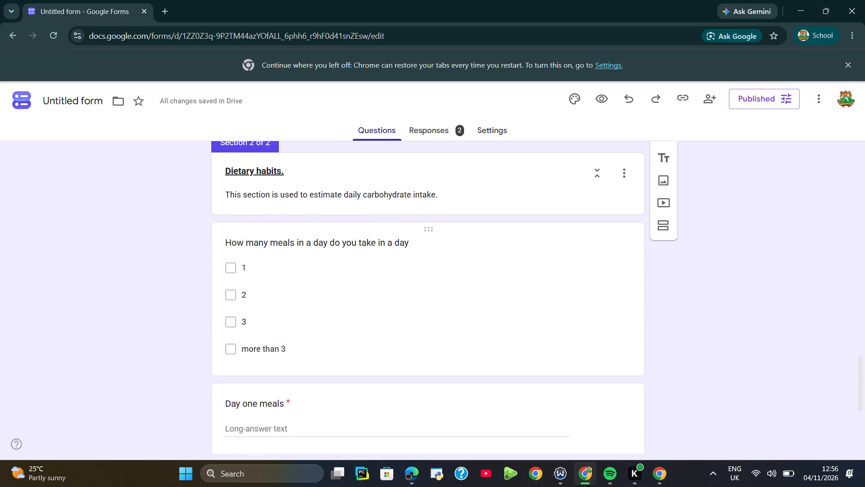
{"action": "scroll", "coordinate": [377, 298], "scroll_direction": "down", "scroll_amount": 4}
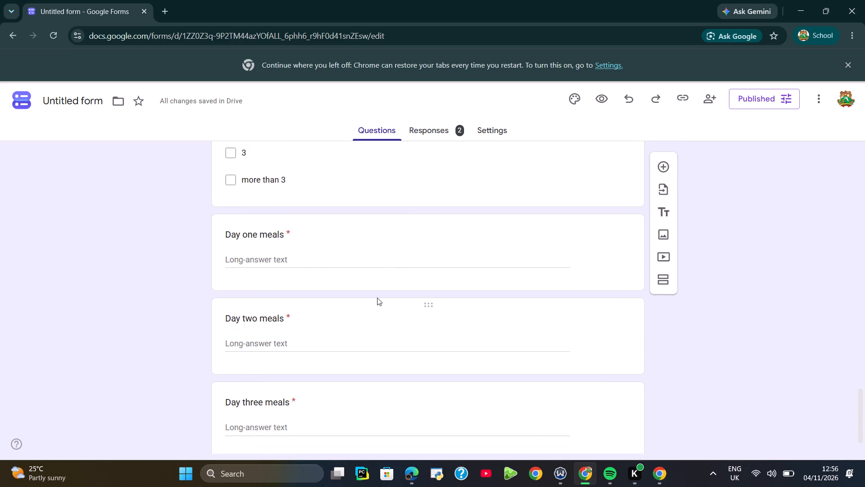
{"action": "scroll", "coordinate": [377, 298], "scroll_direction": "down", "scroll_amount": 2}
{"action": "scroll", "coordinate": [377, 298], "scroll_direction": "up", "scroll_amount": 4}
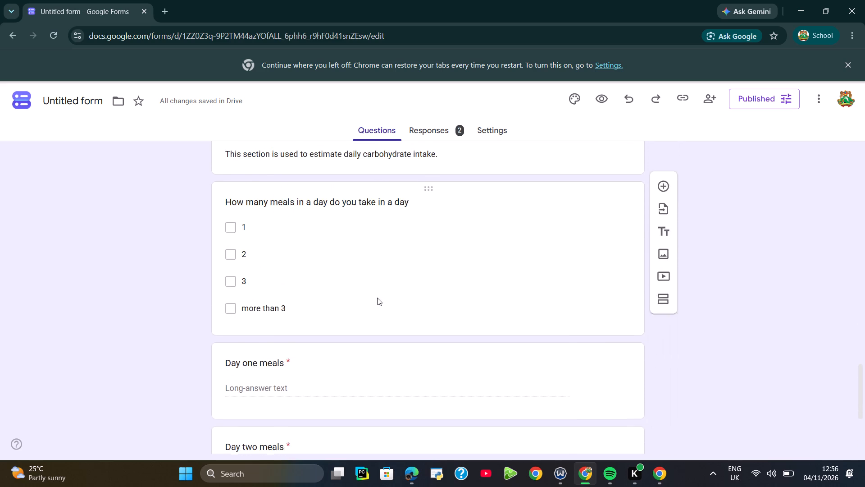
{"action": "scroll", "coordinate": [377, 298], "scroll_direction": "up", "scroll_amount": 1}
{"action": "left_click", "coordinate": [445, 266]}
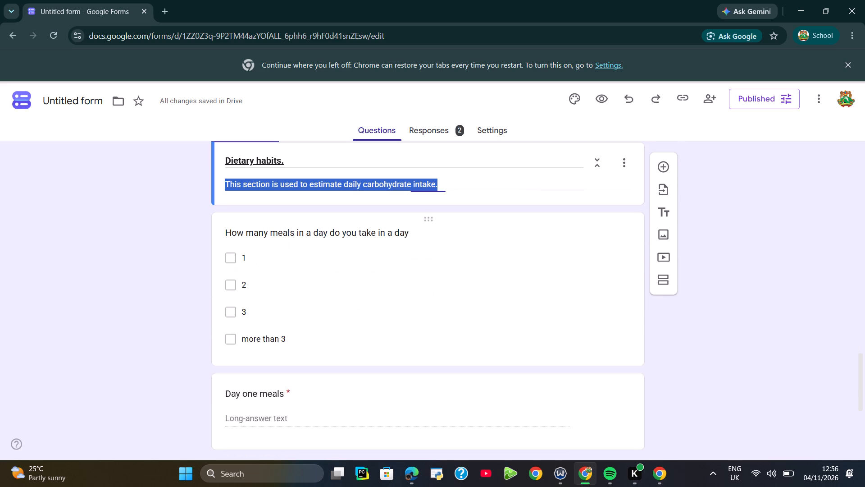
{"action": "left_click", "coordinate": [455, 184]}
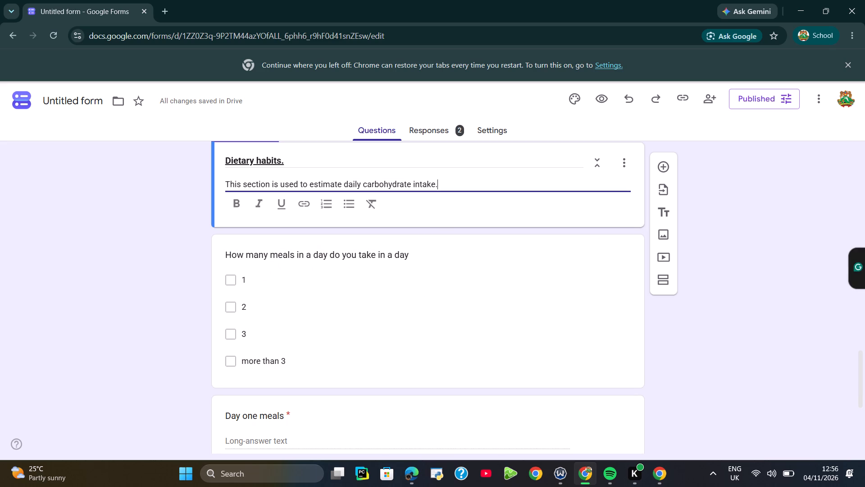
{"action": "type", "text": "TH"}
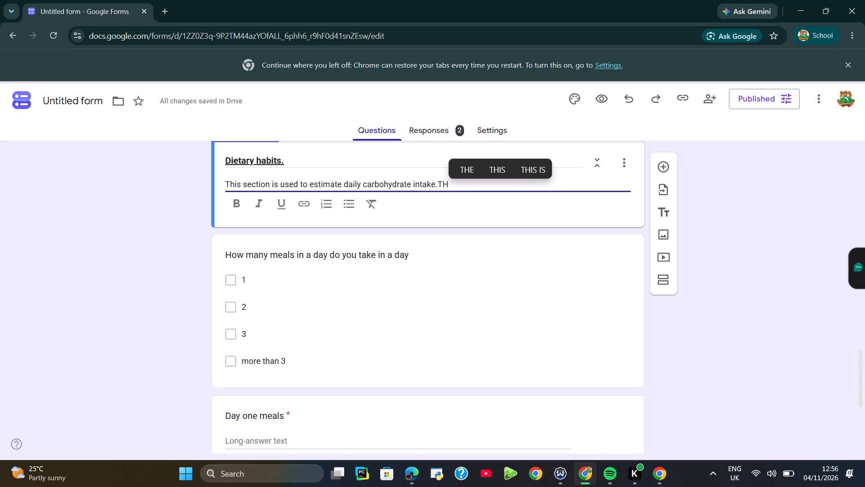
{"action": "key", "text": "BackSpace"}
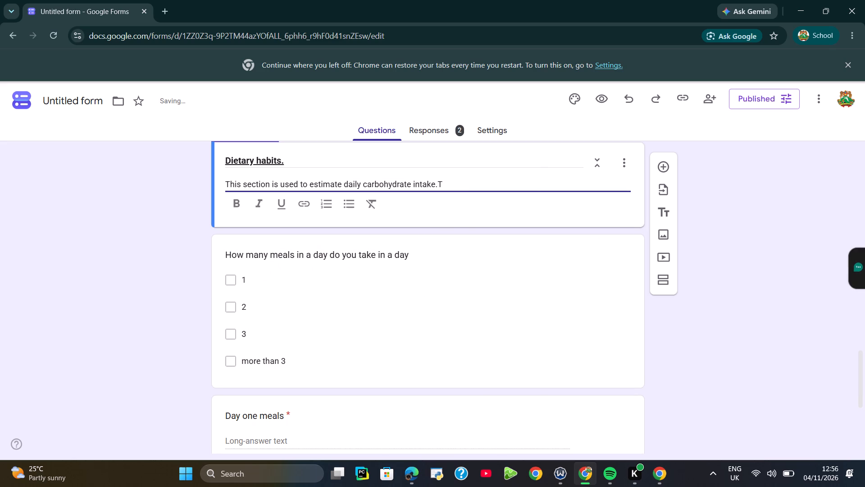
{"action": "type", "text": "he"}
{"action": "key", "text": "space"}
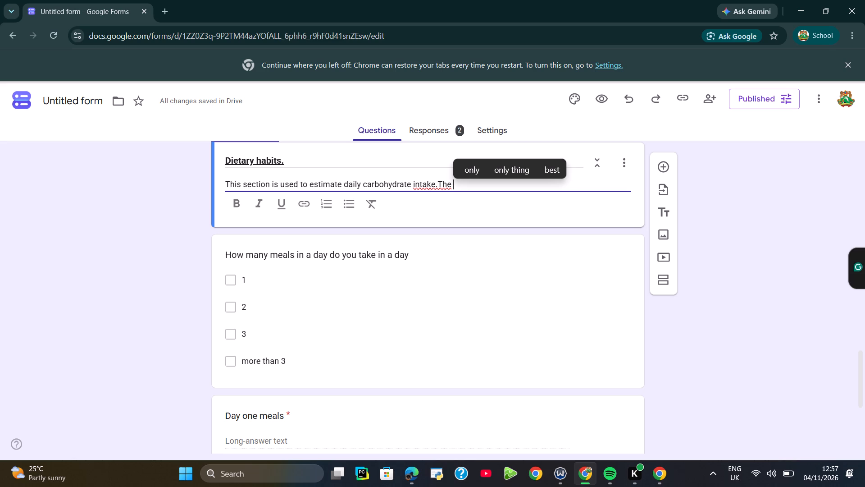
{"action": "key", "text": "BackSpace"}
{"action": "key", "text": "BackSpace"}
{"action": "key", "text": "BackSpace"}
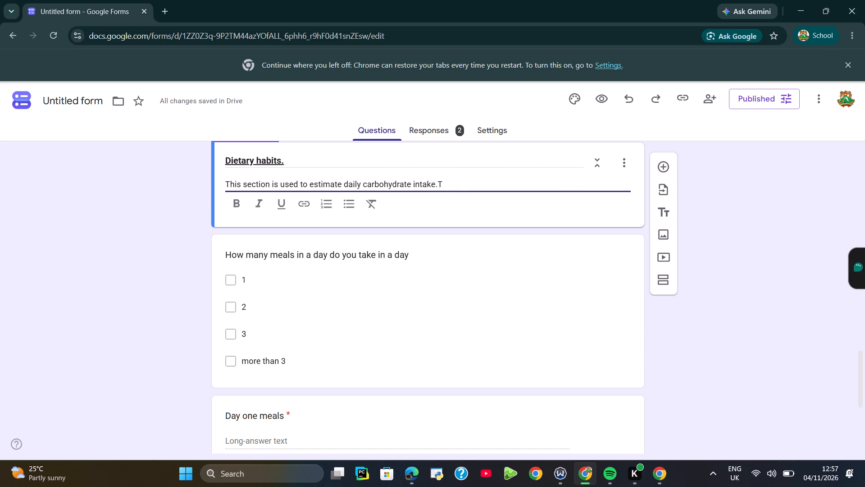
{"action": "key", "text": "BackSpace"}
Check the form's published options and close them without changes.
{"action": "left_click", "coordinate": [789, 104]}
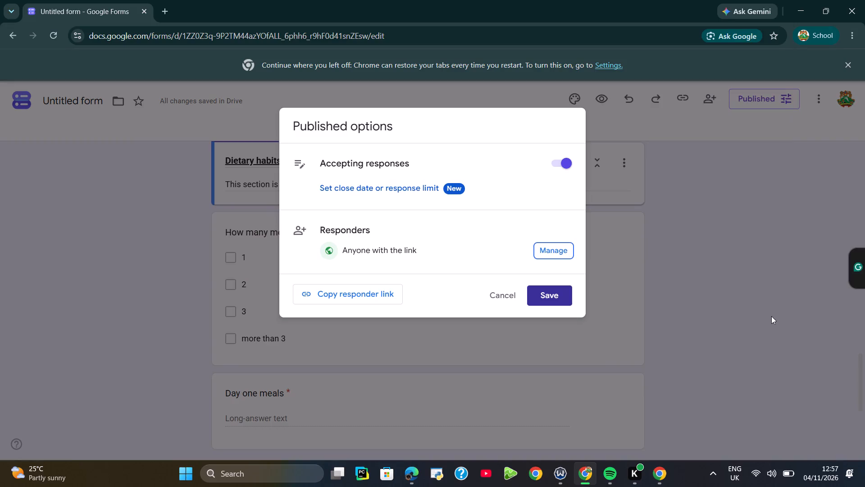
{"action": "left_click", "coordinate": [762, 326]}
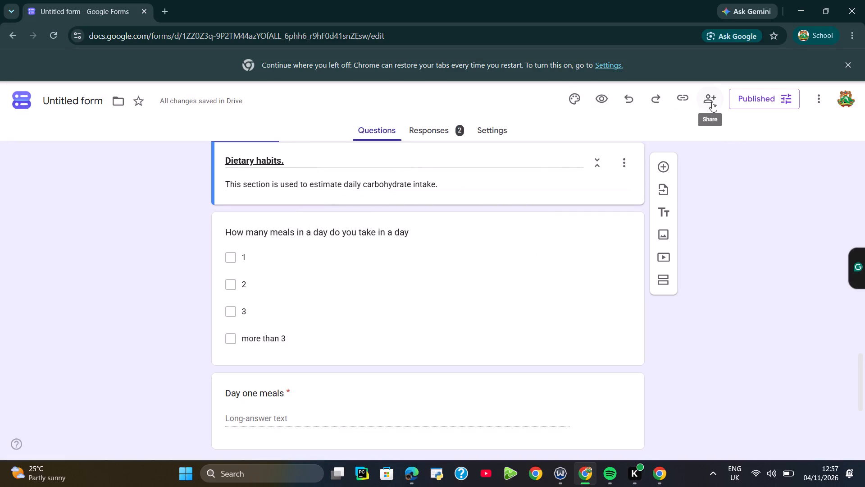
Check the form's sharing settings for editor and responder access, leaving them as they are.
{"action": "left_click", "coordinate": [712, 102]}
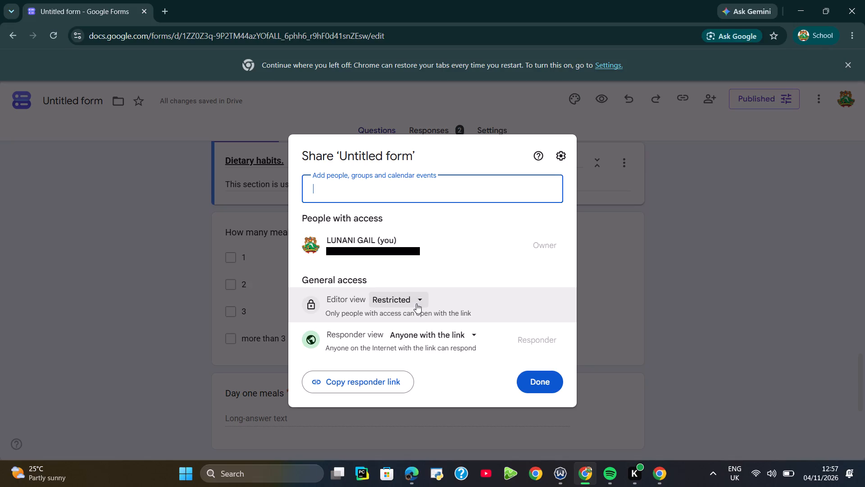
{"action": "left_click", "coordinate": [416, 303]}
{"action": "left_click", "coordinate": [416, 303]}
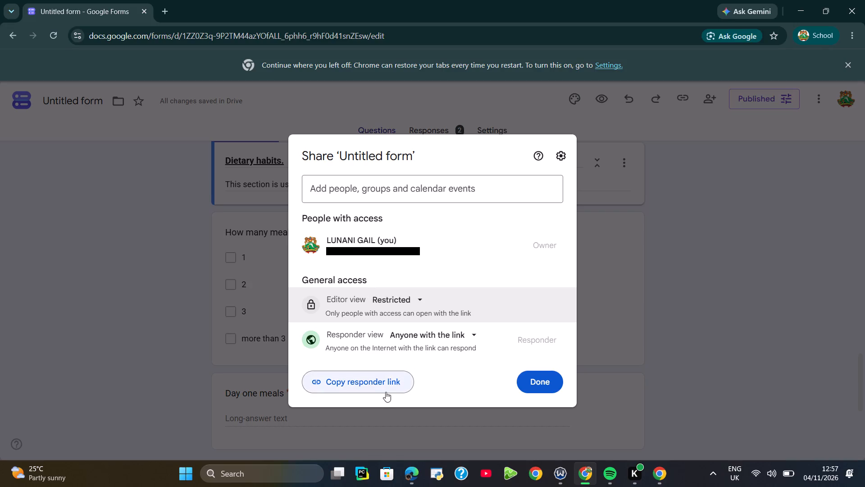
{"action": "left_click", "coordinate": [531, 381]}
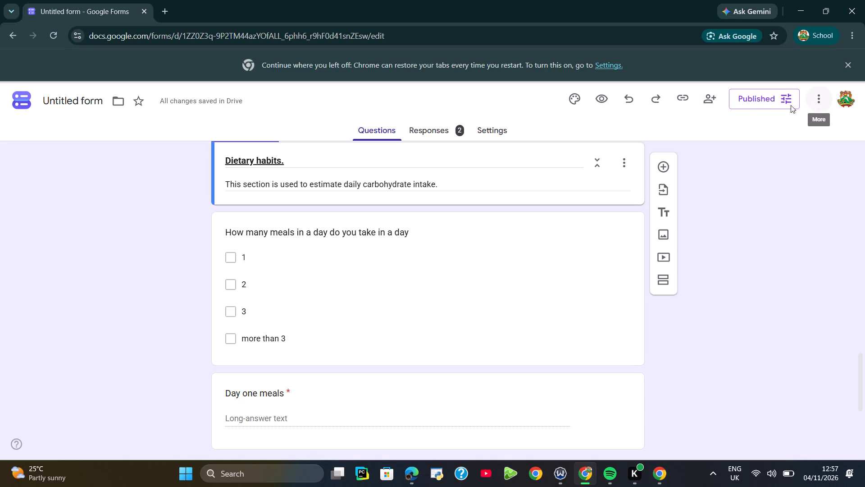
Preview the form as a responder, examine the first section's questions, and return to the editor.
{"action": "left_click", "coordinate": [599, 98]}
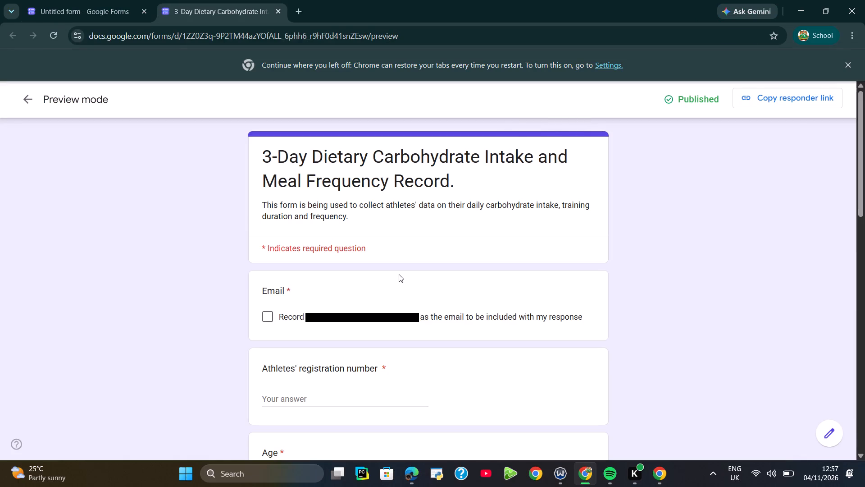
{"action": "scroll", "coordinate": [399, 274], "scroll_direction": "down", "scroll_amount": 7}
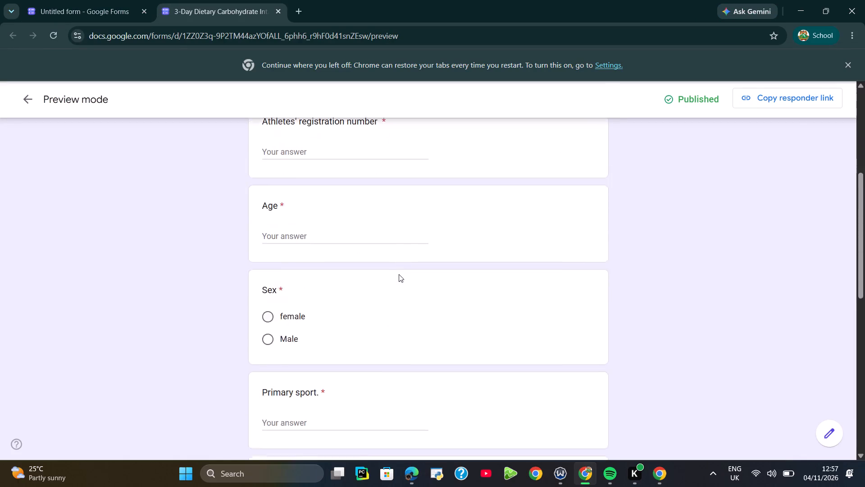
{"action": "scroll", "coordinate": [399, 274], "scroll_direction": "down", "scroll_amount": 9}
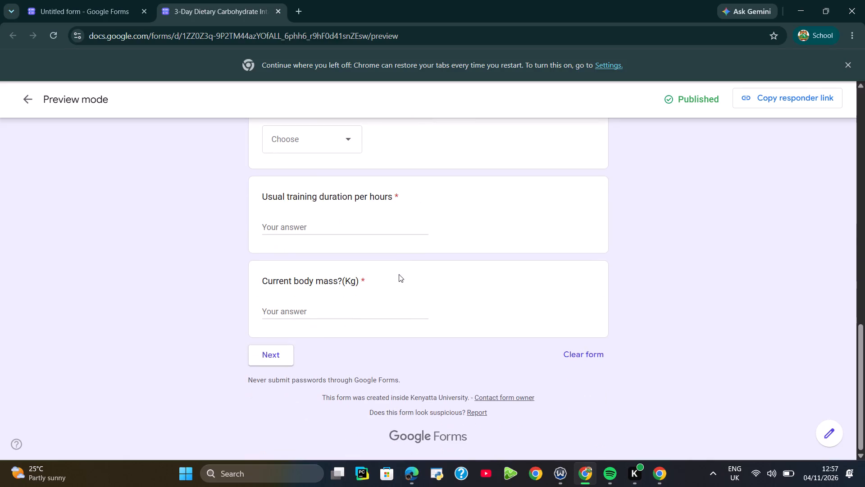
{"action": "scroll", "coordinate": [399, 274], "scroll_direction": "up", "scroll_amount": 9}
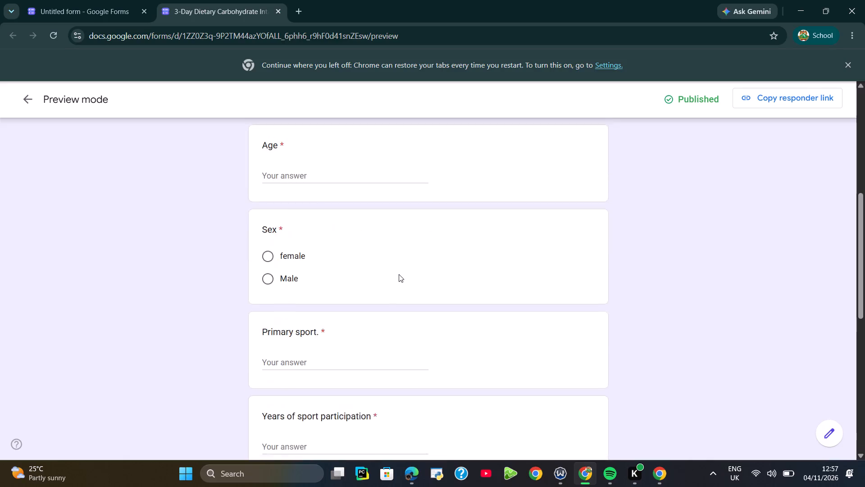
{"action": "scroll", "coordinate": [399, 274], "scroll_direction": "up", "scroll_amount": 10}
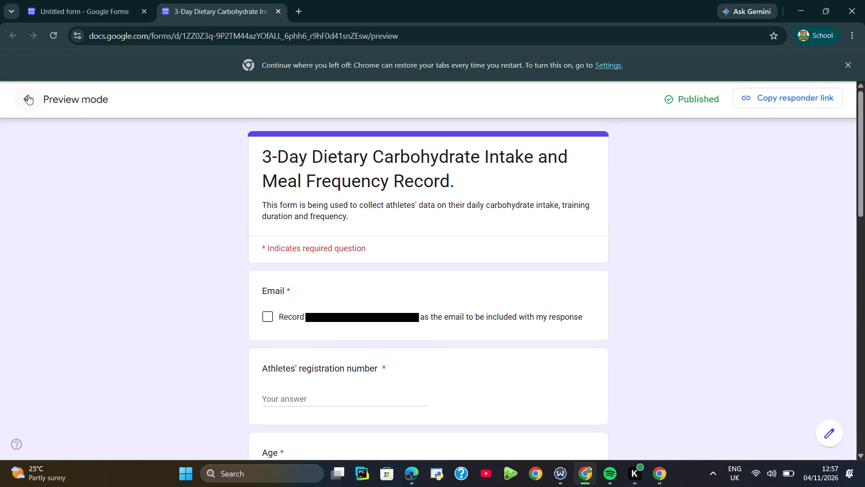
{"action": "left_click", "coordinate": [28, 95]}
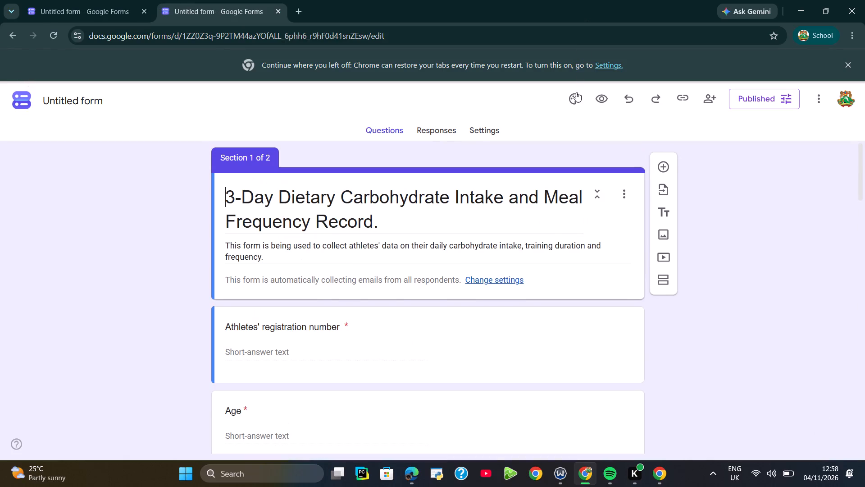
Open the theme's header image selection and browse the Work and School images.
{"action": "left_click", "coordinate": [575, 95]}
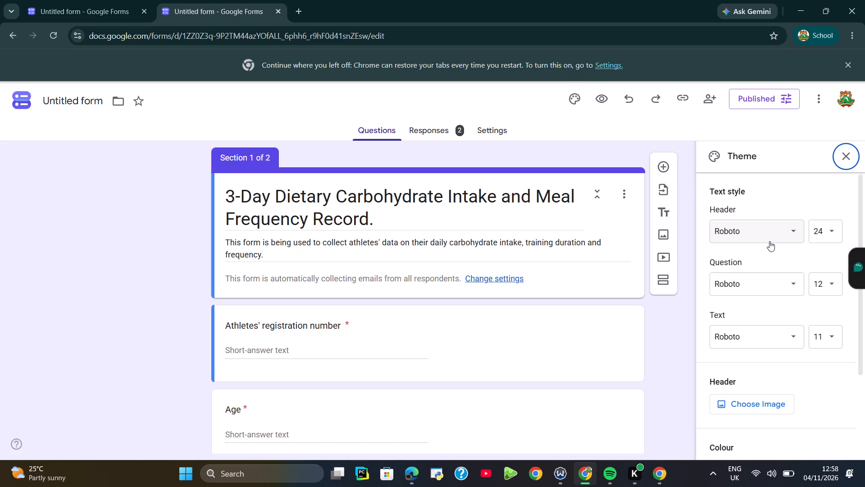
{"action": "scroll", "coordinate": [790, 380], "scroll_direction": "down", "scroll_amount": 2}
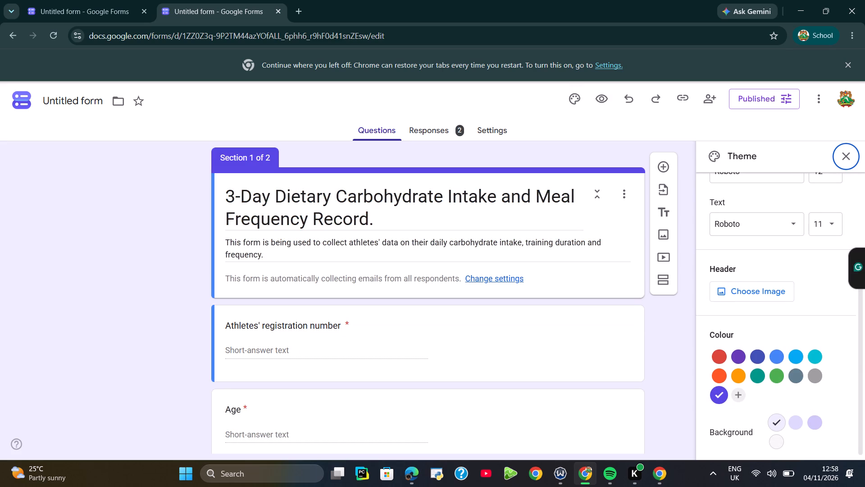
{"action": "scroll", "coordinate": [483, 255], "scroll_direction": "up", "scroll_amount": 9}
{"action": "left_click", "coordinate": [756, 297]}
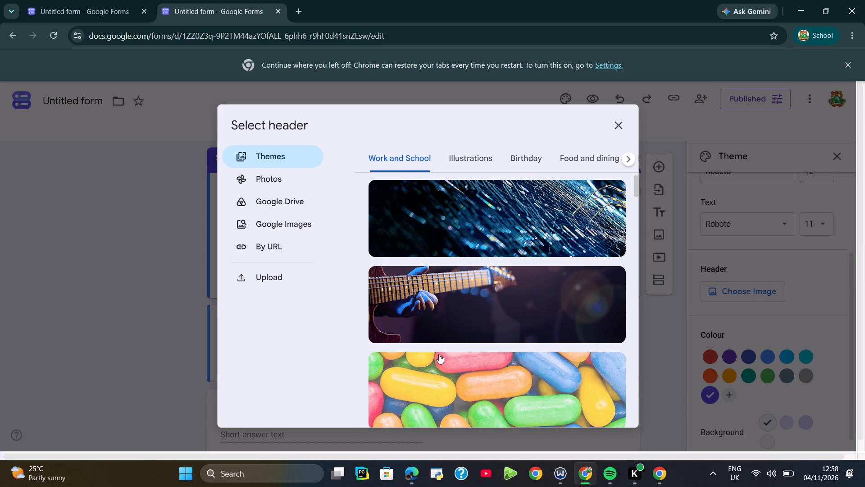
{"action": "scroll", "coordinate": [483, 302], "scroll_direction": "down", "scroll_amount": 7}
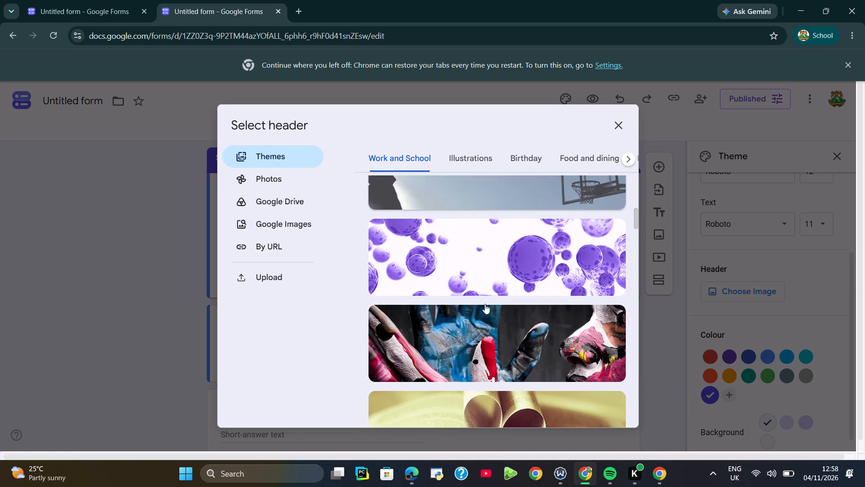
{"action": "scroll", "coordinate": [485, 304], "scroll_direction": "down", "scroll_amount": 8}
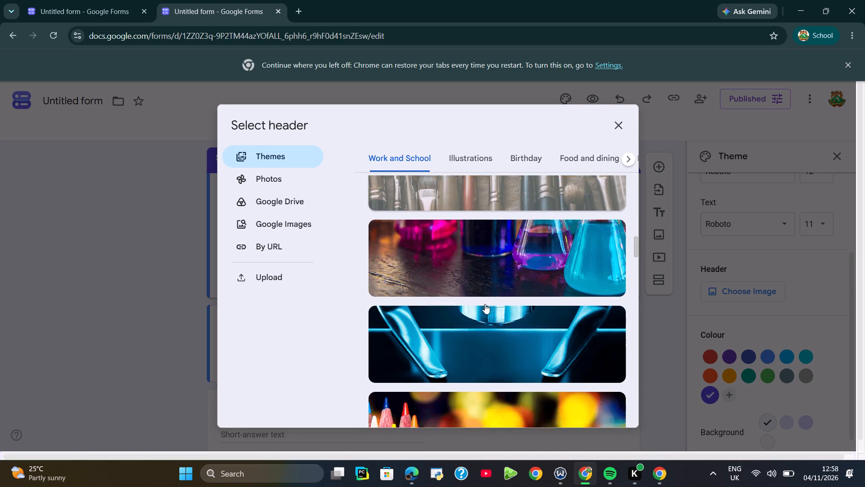
{"action": "scroll", "coordinate": [485, 304], "scroll_direction": "down", "scroll_amount": 8}
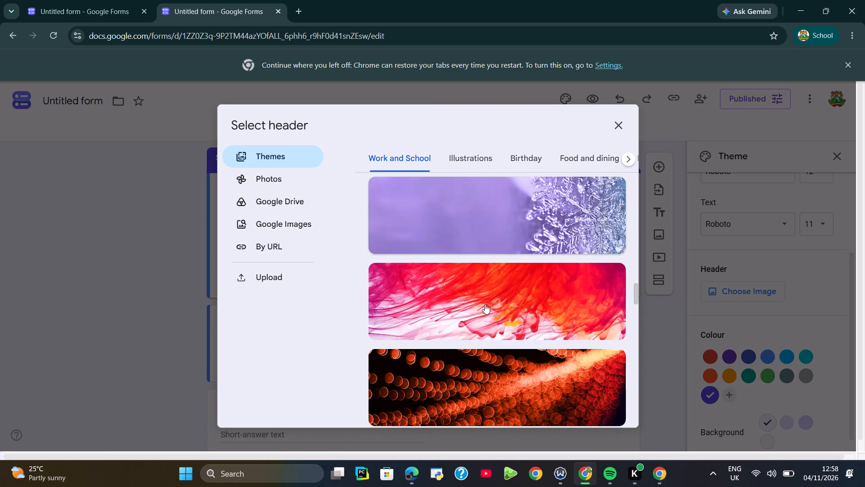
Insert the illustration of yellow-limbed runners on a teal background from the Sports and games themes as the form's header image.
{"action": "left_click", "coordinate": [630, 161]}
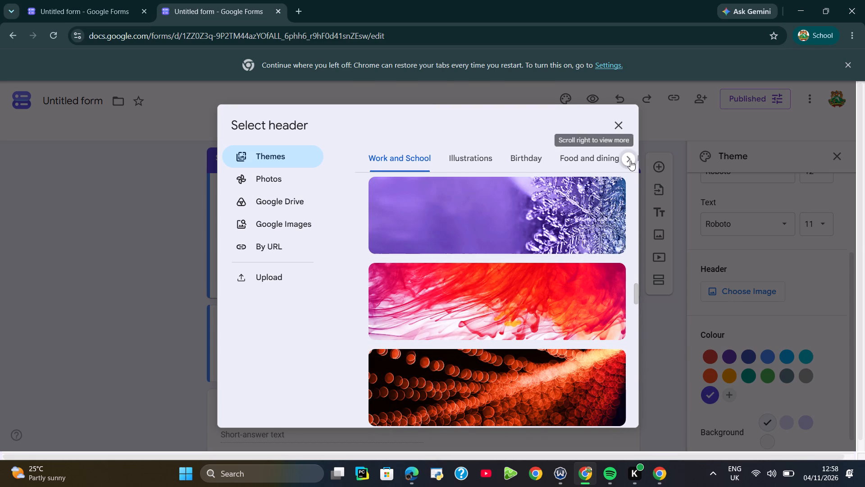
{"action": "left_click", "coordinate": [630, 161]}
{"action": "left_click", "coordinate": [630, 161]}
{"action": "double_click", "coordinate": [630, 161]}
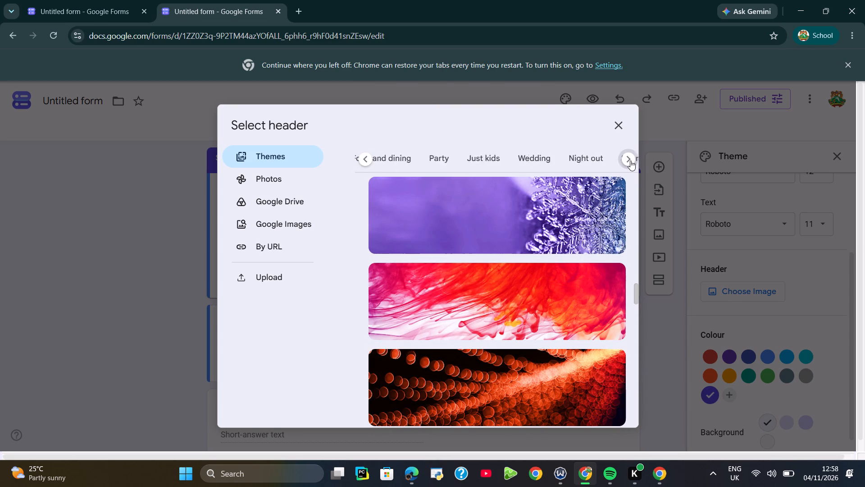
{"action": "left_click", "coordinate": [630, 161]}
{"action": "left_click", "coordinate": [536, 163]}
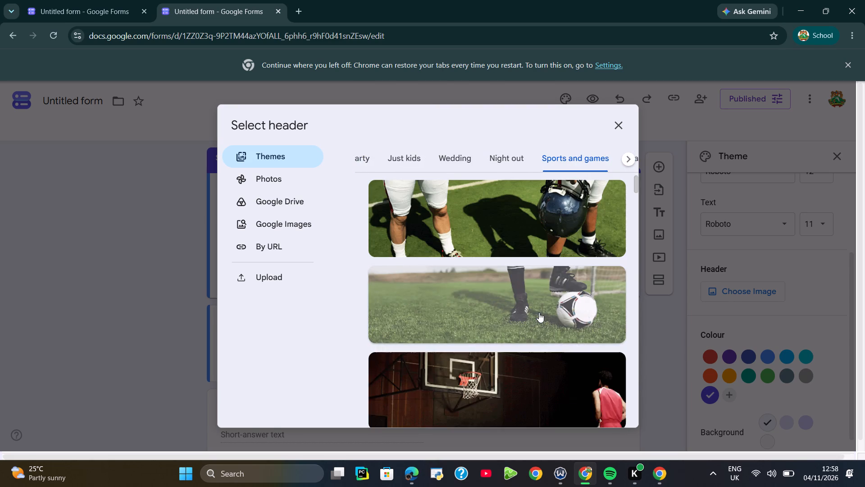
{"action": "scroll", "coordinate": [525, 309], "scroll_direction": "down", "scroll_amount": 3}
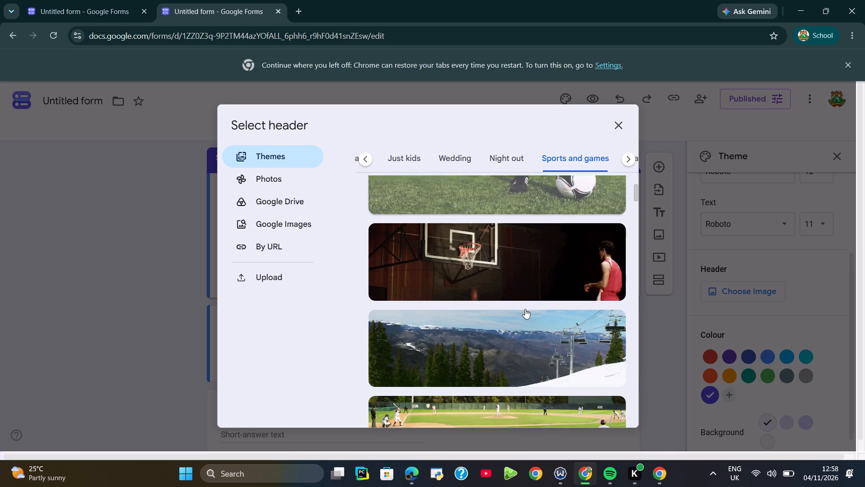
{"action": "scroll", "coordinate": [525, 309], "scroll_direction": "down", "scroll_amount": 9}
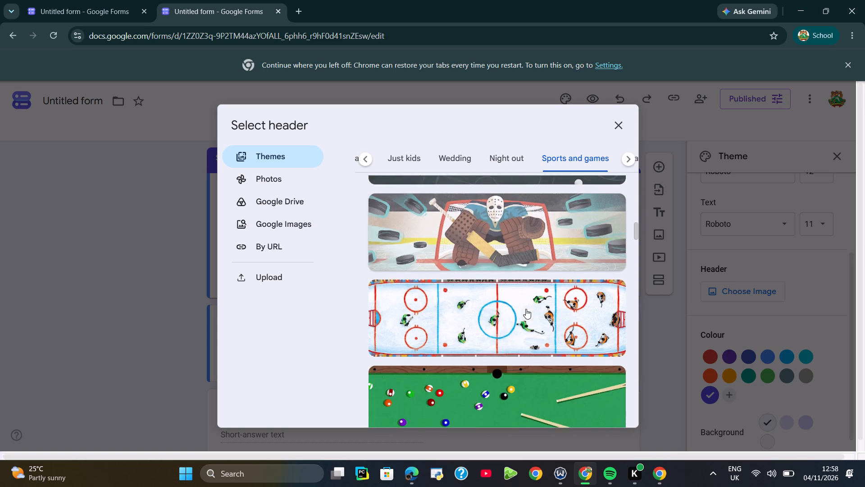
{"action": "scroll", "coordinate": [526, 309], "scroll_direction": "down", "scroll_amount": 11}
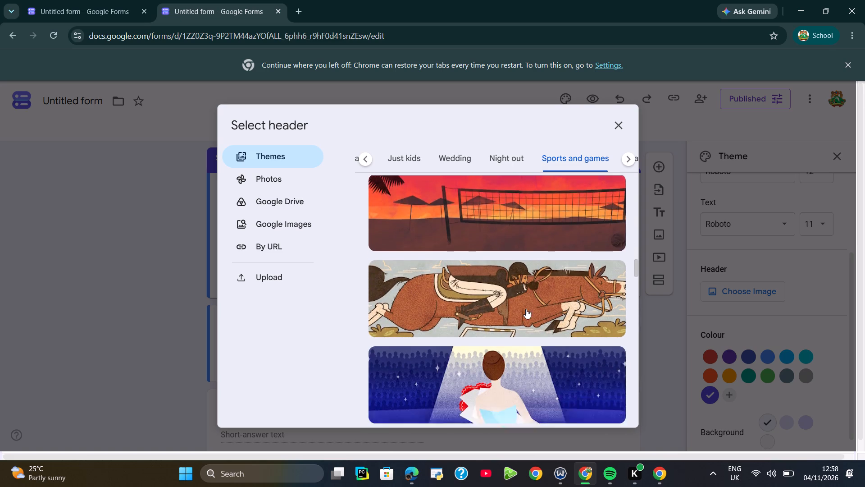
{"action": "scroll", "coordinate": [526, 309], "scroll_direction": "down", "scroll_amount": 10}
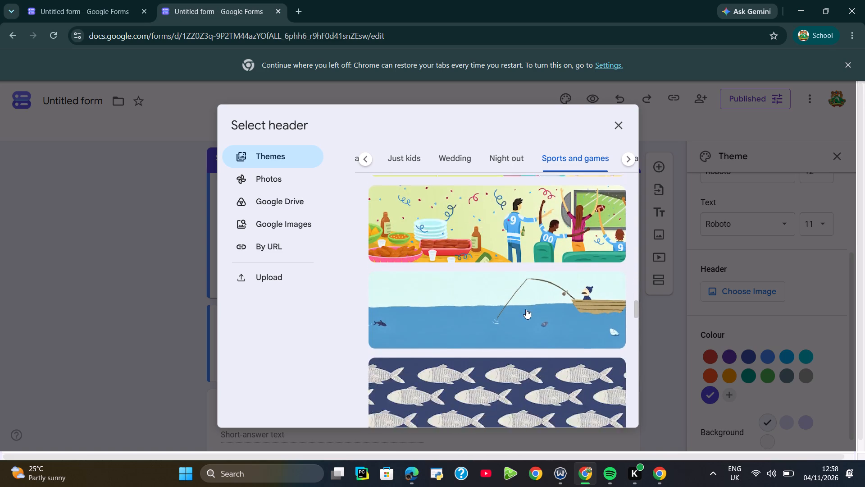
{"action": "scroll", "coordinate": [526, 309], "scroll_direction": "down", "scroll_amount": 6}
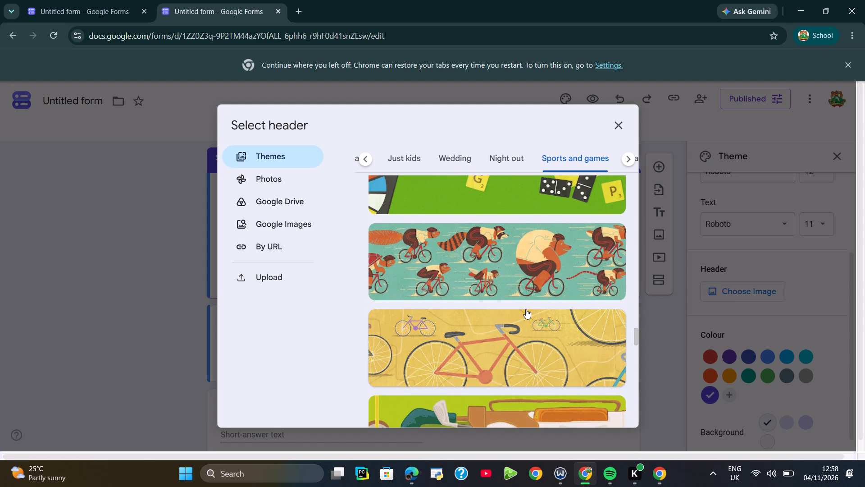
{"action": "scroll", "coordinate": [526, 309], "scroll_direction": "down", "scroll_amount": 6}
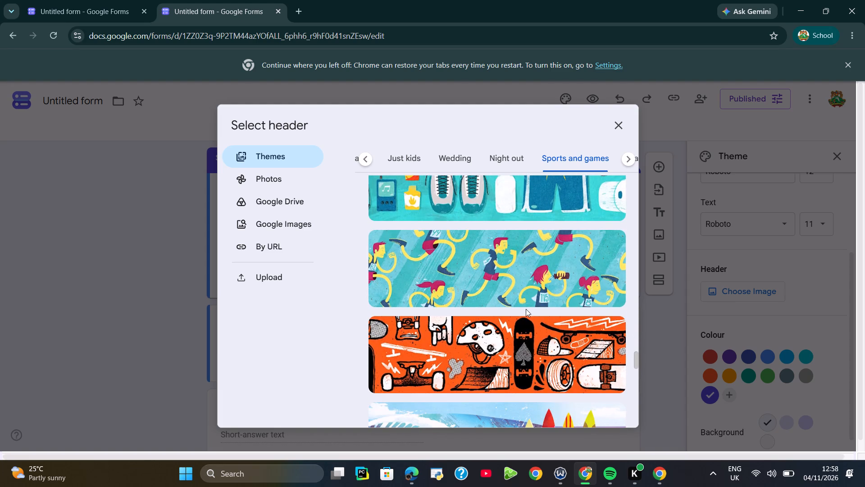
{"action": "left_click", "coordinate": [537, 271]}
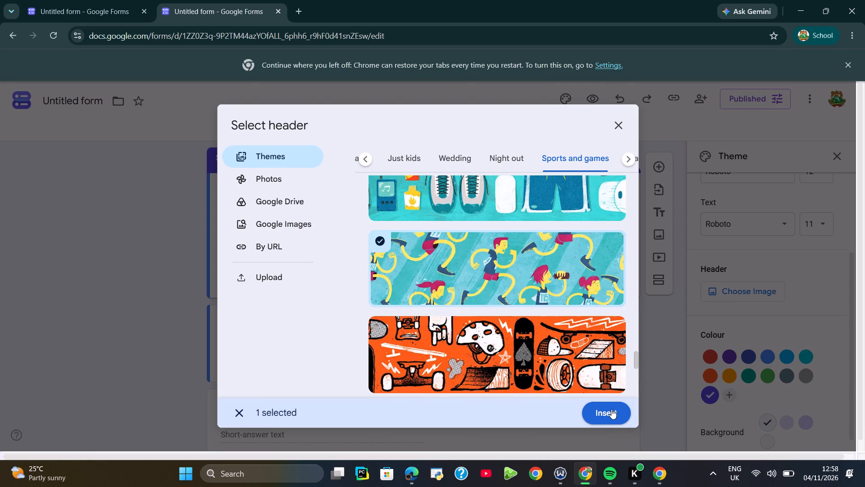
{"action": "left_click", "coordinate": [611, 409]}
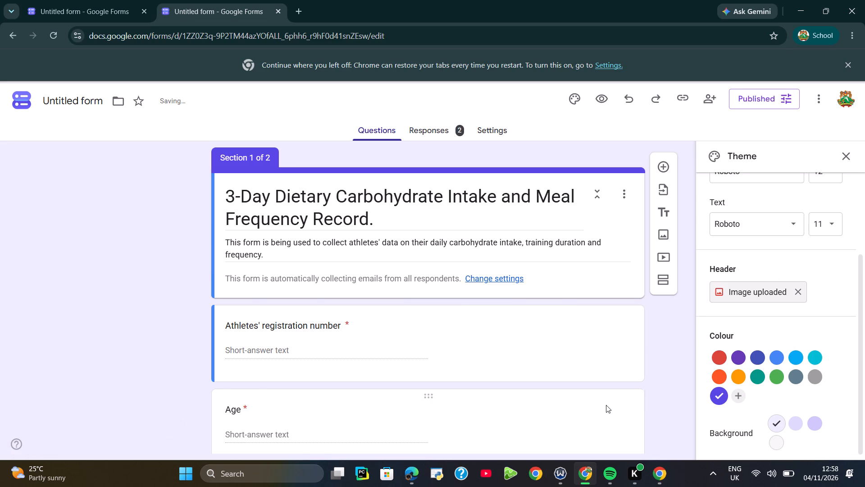
Examine the form's header and first-section questions with the runners theme applied, closing the theme settings along the way.
{"action": "scroll", "coordinate": [449, 320], "scroll_direction": "up", "scroll_amount": 4}
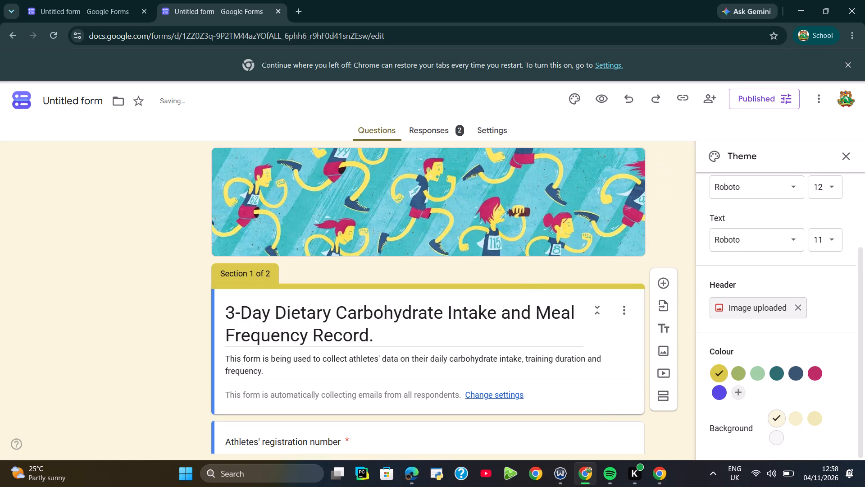
{"action": "scroll", "coordinate": [538, 299], "scroll_direction": "up", "scroll_amount": 5}
{"action": "scroll", "coordinate": [538, 299], "scroll_direction": "down", "scroll_amount": 14}
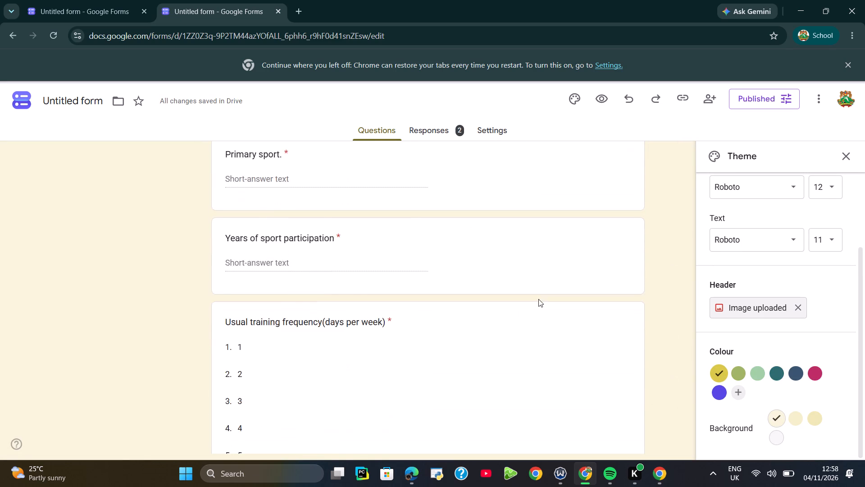
{"action": "scroll", "coordinate": [538, 299], "scroll_direction": "down", "scroll_amount": 9}
{"action": "scroll", "coordinate": [538, 299], "scroll_direction": "up", "scroll_amount": 1}
{"action": "scroll", "coordinate": [538, 299], "scroll_direction": "down", "scroll_amount": 5}
{"action": "scroll", "coordinate": [538, 299], "scroll_direction": "up", "scroll_amount": 13}
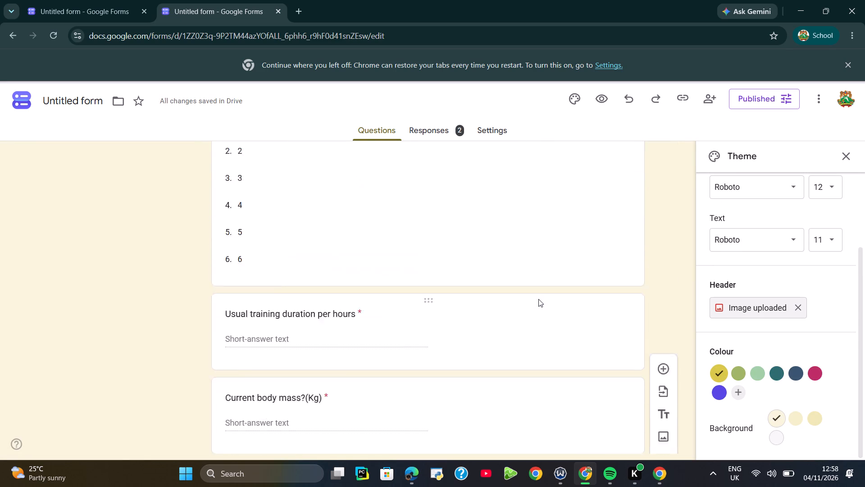
{"action": "scroll", "coordinate": [538, 299], "scroll_direction": "up", "scroll_amount": 19}
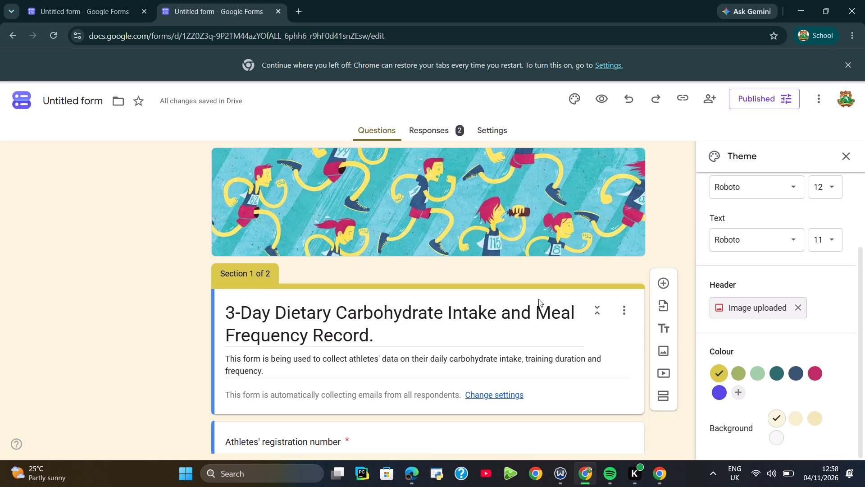
{"action": "scroll", "coordinate": [538, 299], "scroll_direction": "up", "scroll_amount": 5}
{"action": "left_click", "coordinate": [843, 155]}
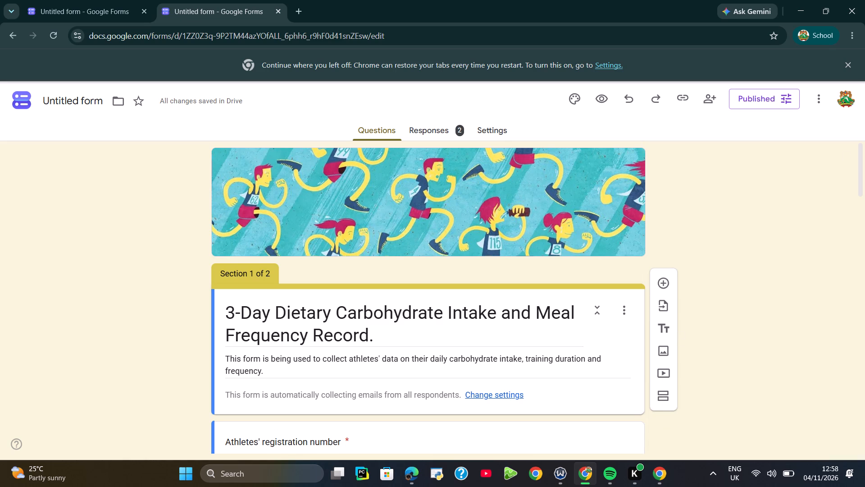
{"action": "scroll", "coordinate": [612, 326], "scroll_direction": "down", "scroll_amount": 13}
{"action": "scroll", "coordinate": [612, 326], "scroll_direction": "up", "scroll_amount": 8}
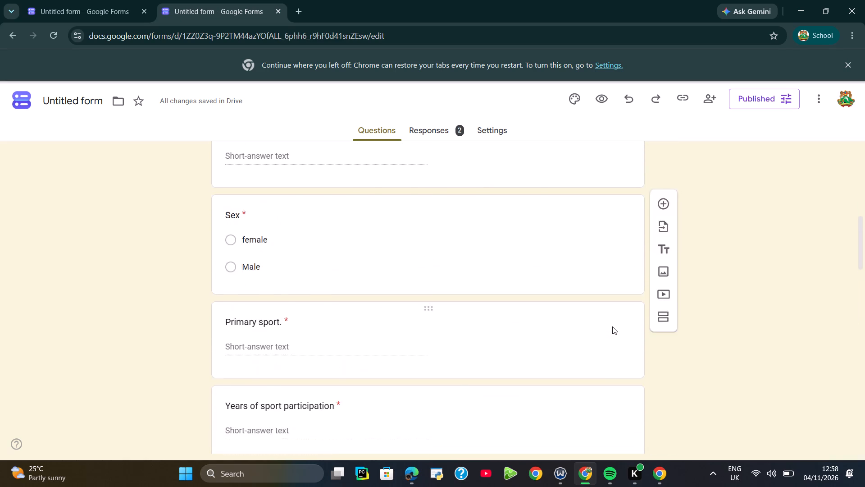
{"action": "scroll", "coordinate": [612, 326], "scroll_direction": "up", "scroll_amount": 8}
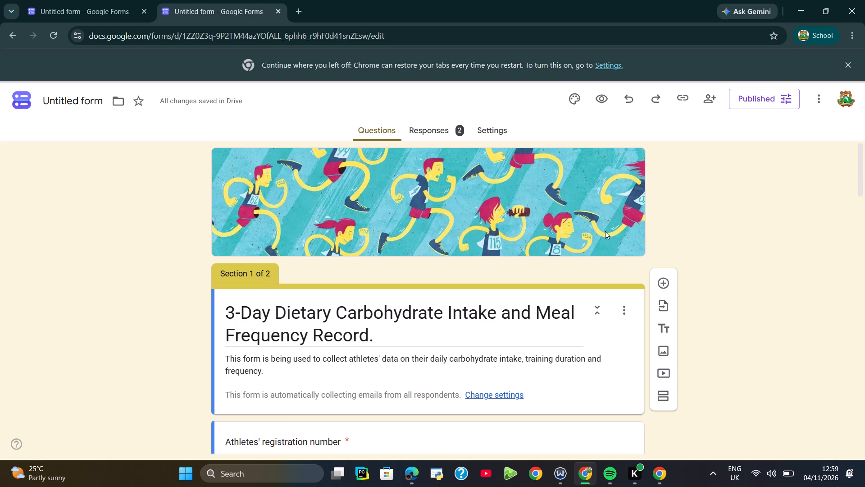
Replace the header image with the water-skiing elephant illustration from the Sports and games themes.
{"action": "left_click", "coordinate": [598, 222]}
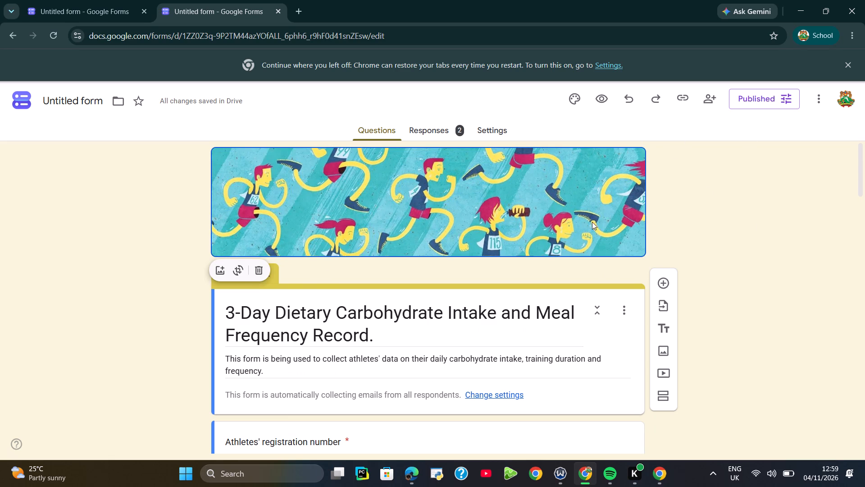
{"action": "left_click", "coordinate": [223, 267]}
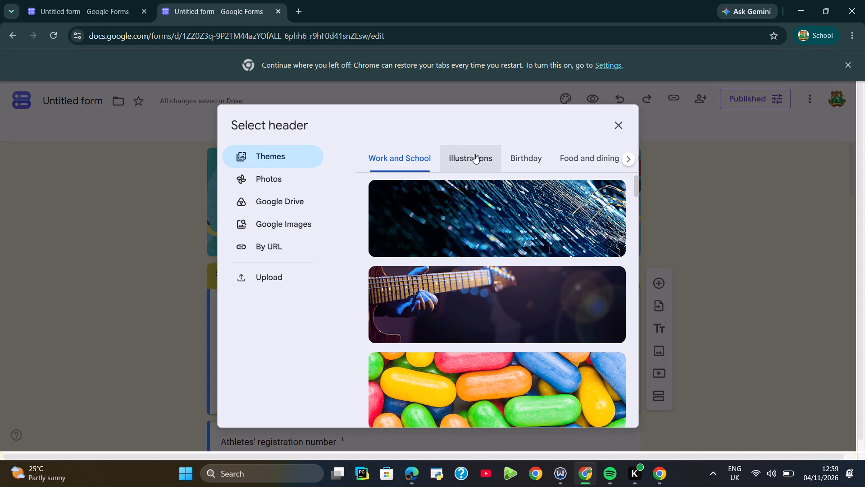
{"action": "left_click", "coordinate": [631, 156]}
{"action": "triple_click", "coordinate": [631, 156]}
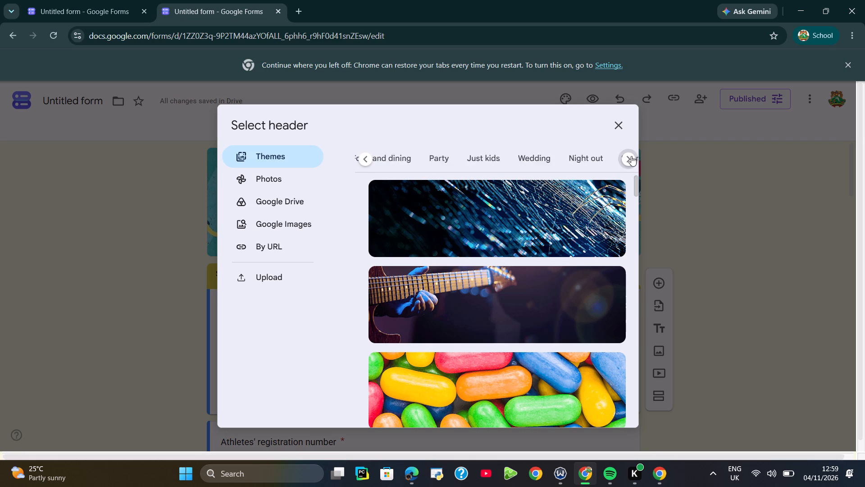
{"action": "left_click", "coordinate": [631, 156]}
{"action": "left_click", "coordinate": [631, 156]}
{"action": "left_click", "coordinate": [512, 163]}
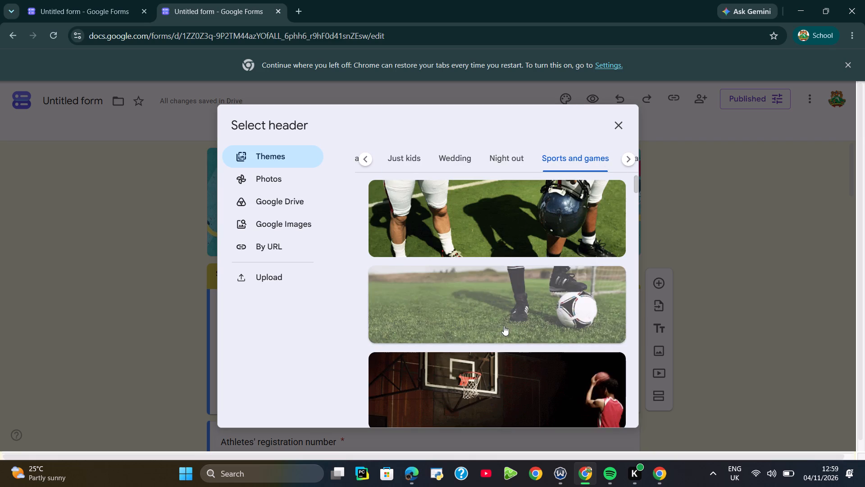
{"action": "scroll", "coordinate": [504, 325], "scroll_direction": "down", "scroll_amount": 17}
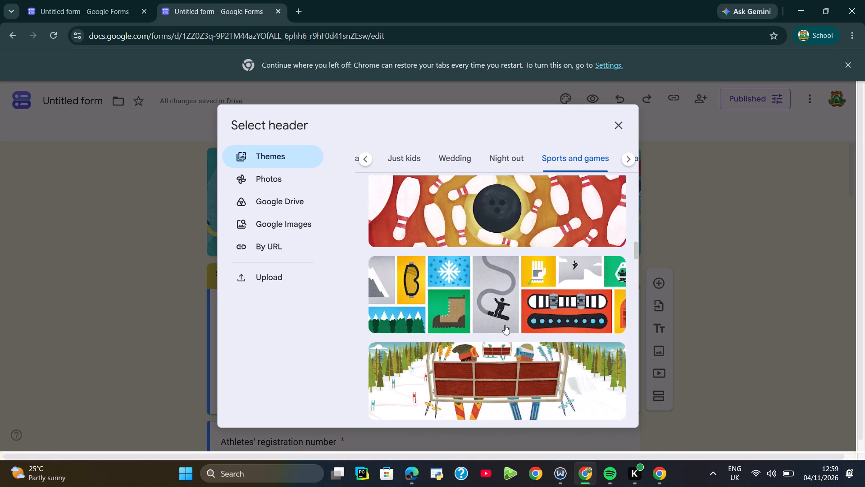
{"action": "scroll", "coordinate": [505, 325], "scroll_direction": "down", "scroll_amount": 14}
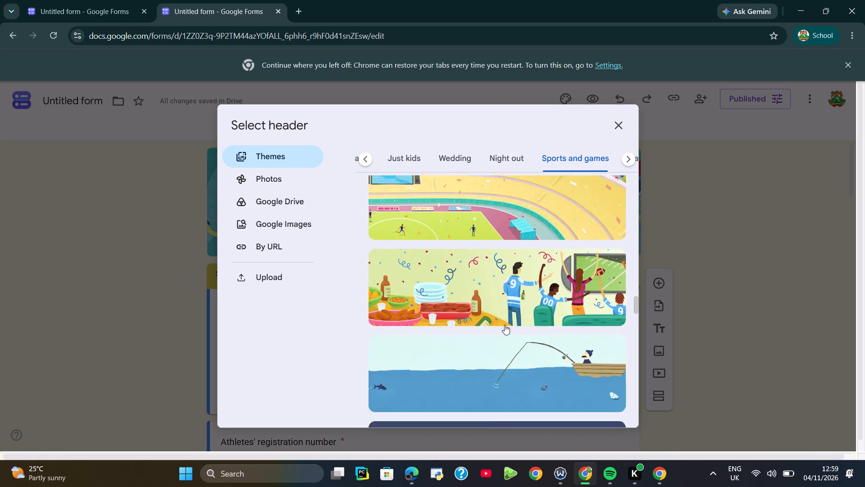
{"action": "scroll", "coordinate": [505, 325], "scroll_direction": "down", "scroll_amount": 14}
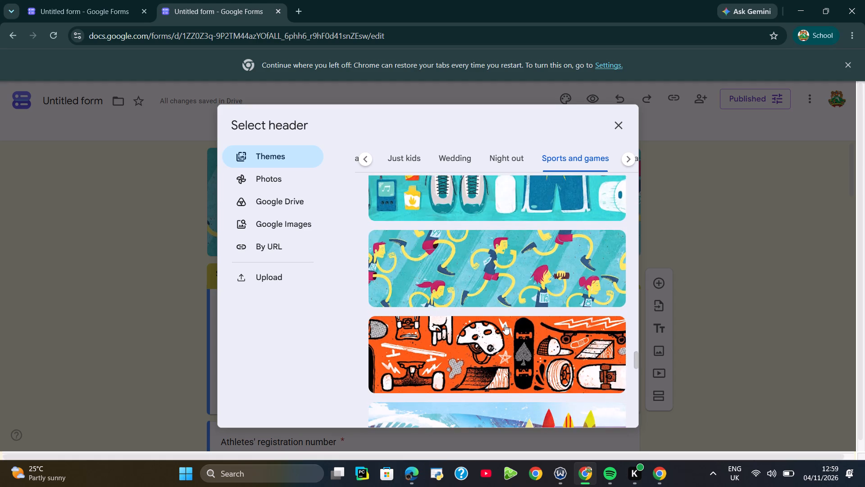
{"action": "scroll", "coordinate": [505, 325], "scroll_direction": "down", "scroll_amount": 11}
{"action": "scroll", "coordinate": [505, 325], "scroll_direction": "up", "scroll_amount": 5}
{"action": "scroll", "coordinate": [505, 325], "scroll_direction": "down", "scroll_amount": 5}
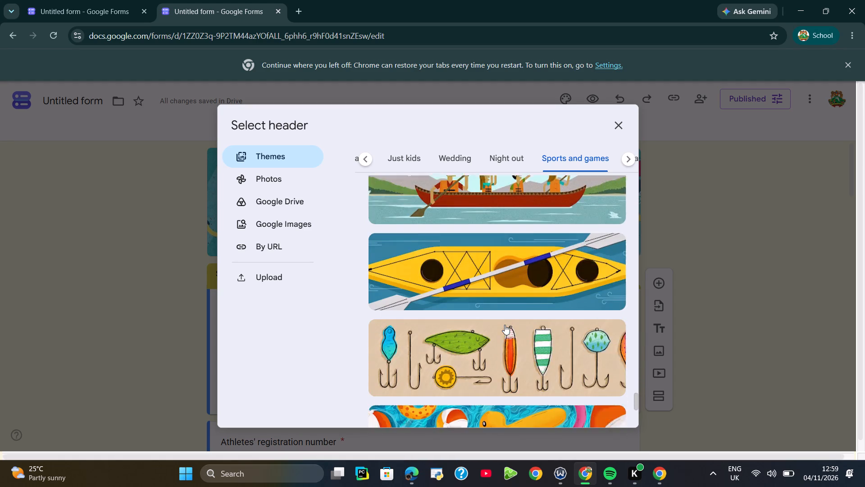
{"action": "scroll", "coordinate": [505, 325], "scroll_direction": "down", "scroll_amount": 10}
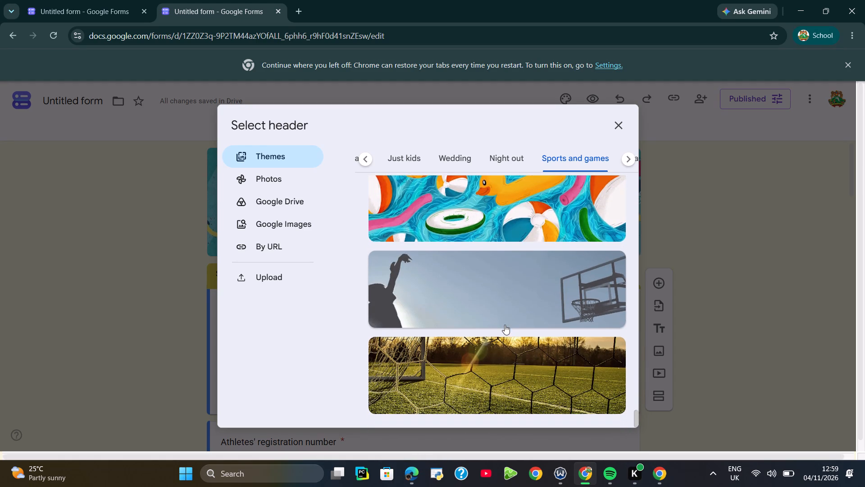
{"action": "scroll", "coordinate": [505, 325], "scroll_direction": "down", "scroll_amount": 5}
{"action": "scroll", "coordinate": [505, 325], "scroll_direction": "up", "scroll_amount": 7}
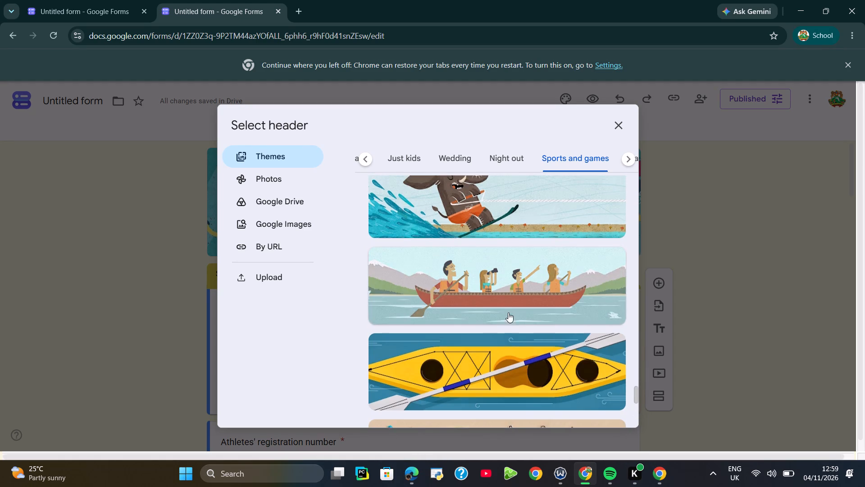
{"action": "scroll", "coordinate": [508, 312], "scroll_direction": "up", "scroll_amount": 1}
{"action": "left_click", "coordinate": [502, 312]}
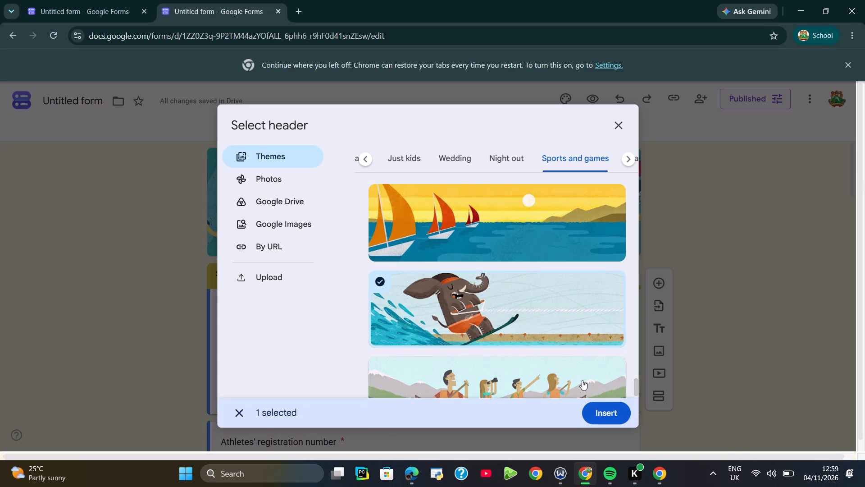
{"action": "left_click", "coordinate": [602, 412]}
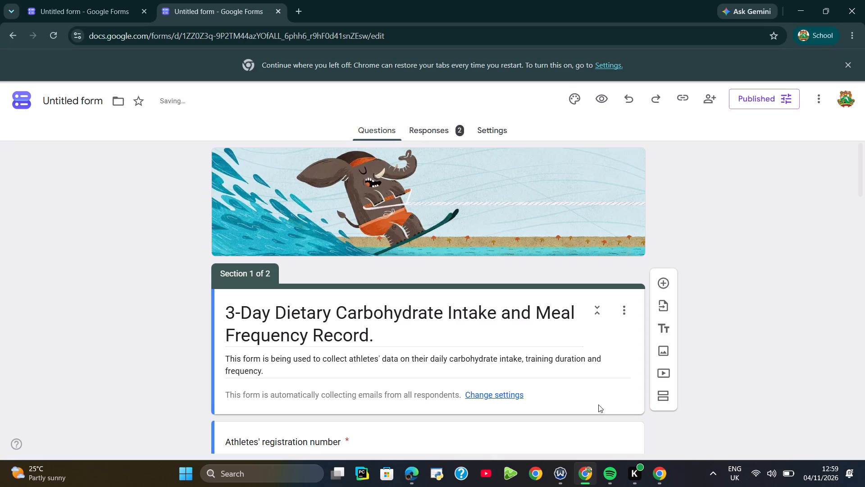
Examine the re-themed form's questions through to the Day three meals question at the end.
{"action": "scroll", "coordinate": [605, 390], "scroll_direction": "down", "scroll_amount": 6}
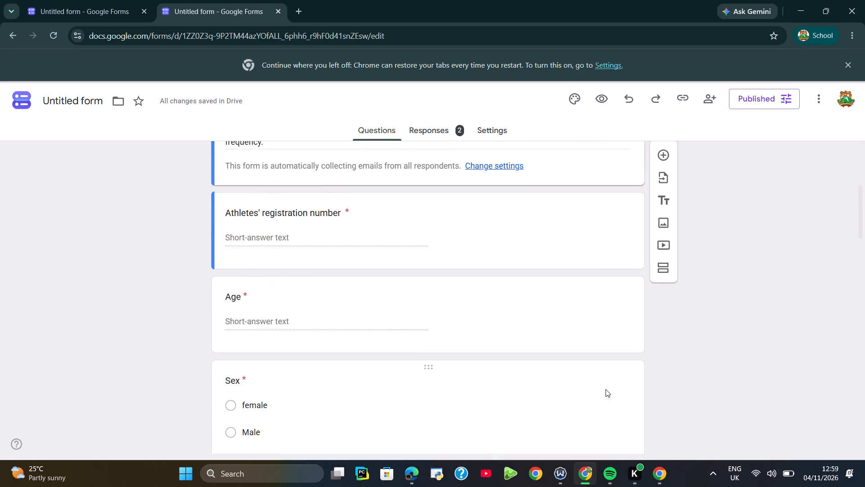
{"action": "scroll", "coordinate": [605, 389], "scroll_direction": "down", "scroll_amount": 16}
{"action": "scroll", "coordinate": [604, 388], "scroll_direction": "down", "scroll_amount": 7}
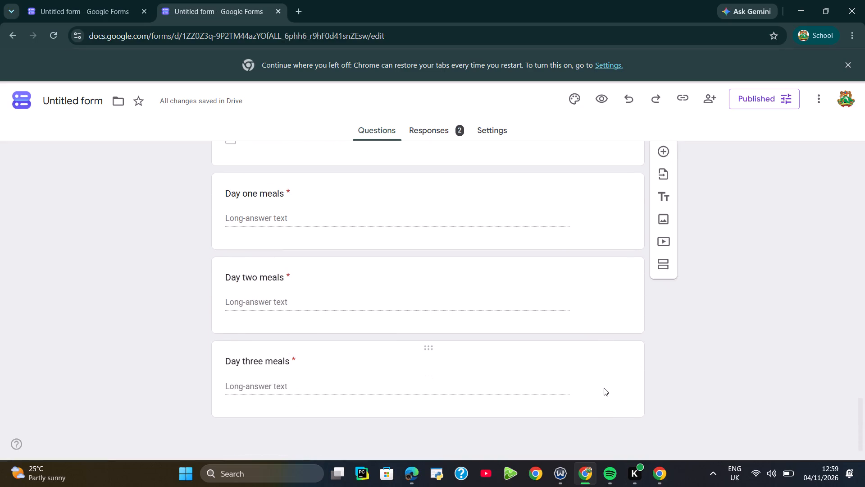
{"action": "scroll", "coordinate": [604, 388], "scroll_direction": "down", "scroll_amount": 2}
Check the form's sharing settings for editor and responder access and close them without changes.
{"action": "left_click", "coordinate": [709, 101]}
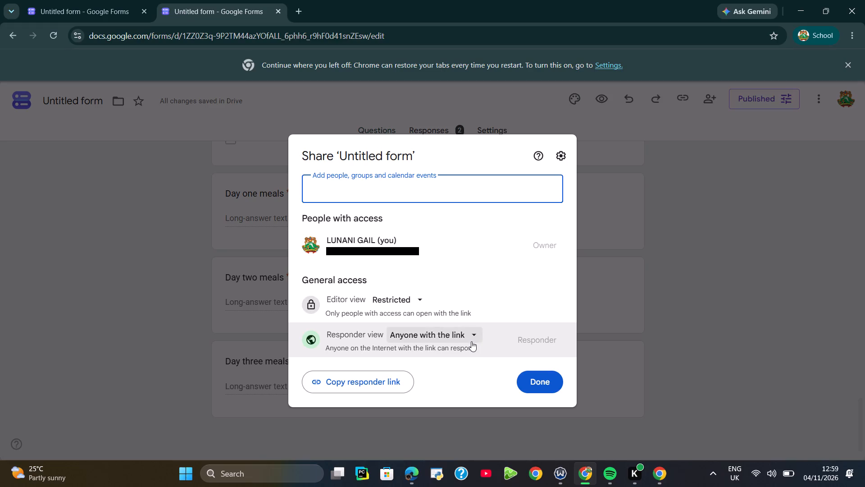
{"action": "left_click", "coordinate": [534, 385]}
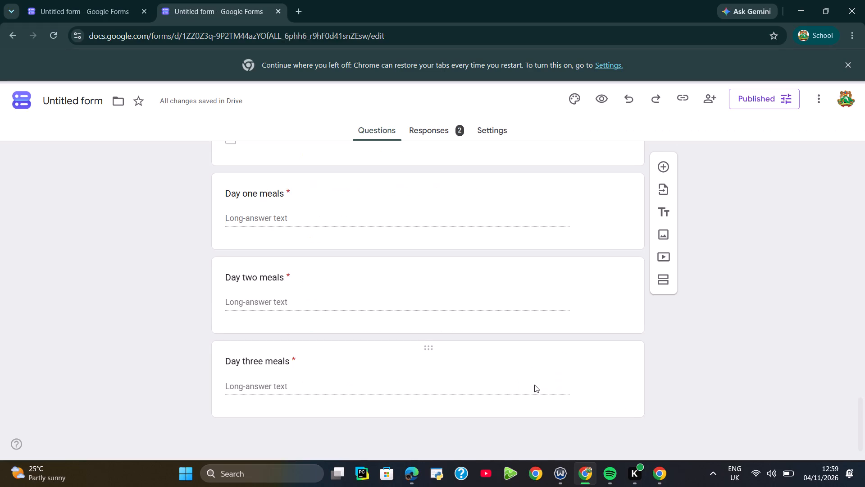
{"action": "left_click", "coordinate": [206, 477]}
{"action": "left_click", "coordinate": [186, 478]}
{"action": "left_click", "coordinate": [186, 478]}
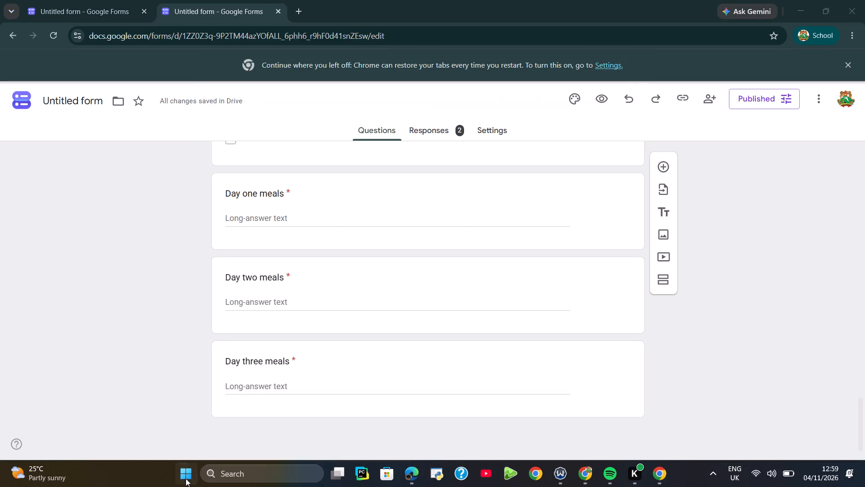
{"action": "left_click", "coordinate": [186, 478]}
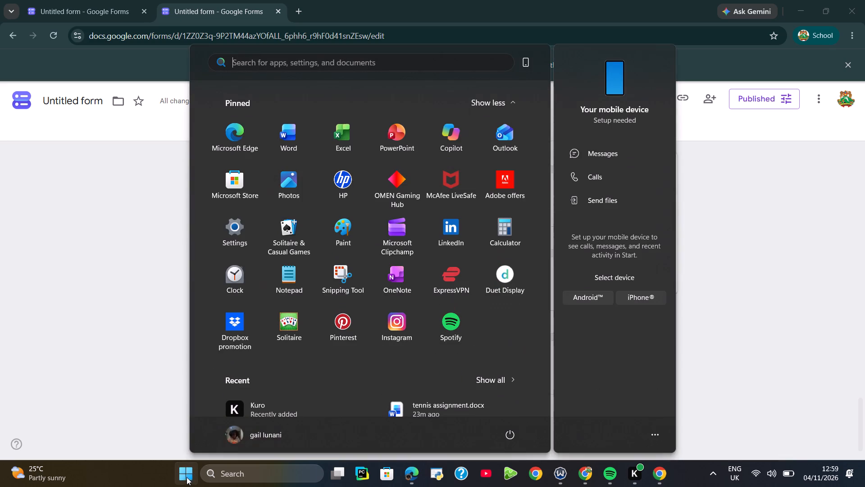
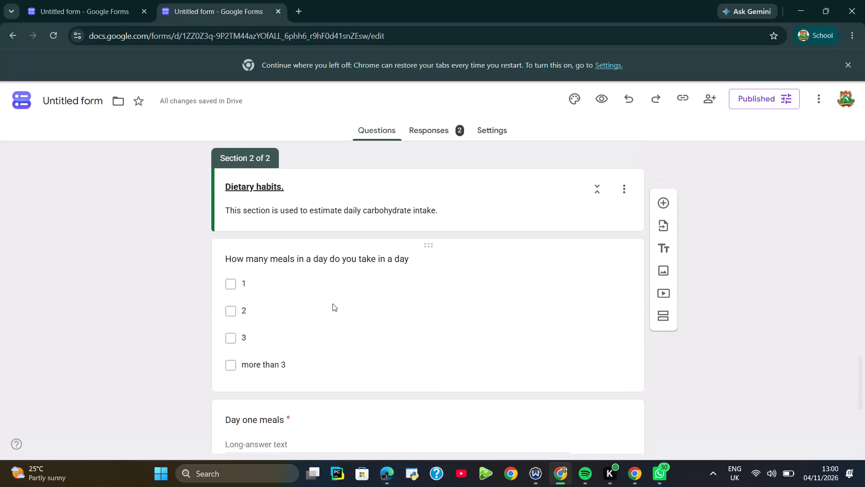
Leave the meal questionnaire and return to the Forms home page with the templates and recent forms.
{"action": "scroll", "coordinate": [332, 299], "scroll_direction": "up", "scroll_amount": 3}
{"action": "left_click", "coordinate": [29, 106]}
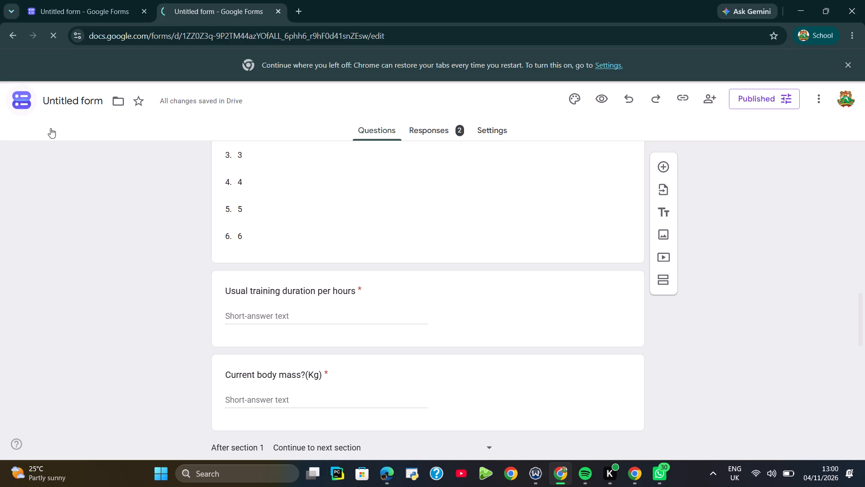
{"action": "scroll", "coordinate": [112, 168], "scroll_direction": "up", "scroll_amount": 4}
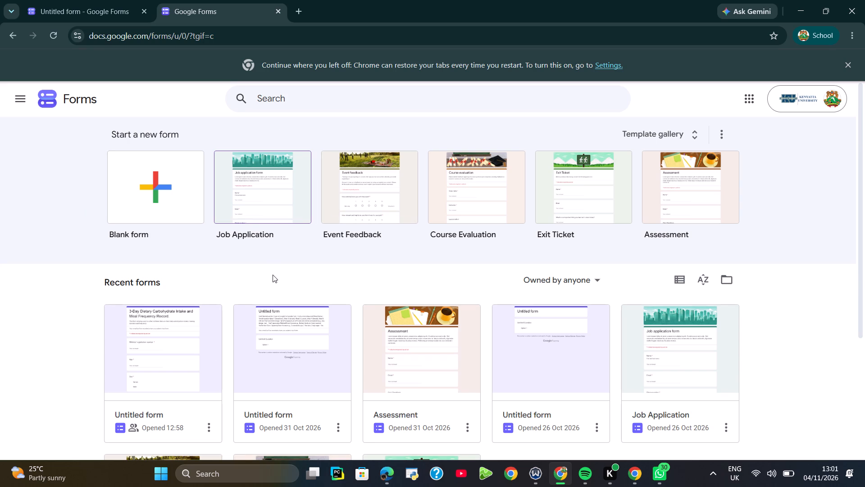
Switch to Google Sheets and open the "Untitled form (Responses)" spreadsheet, dismissing the security limitations notice.
{"action": "left_click", "coordinate": [15, 100]}
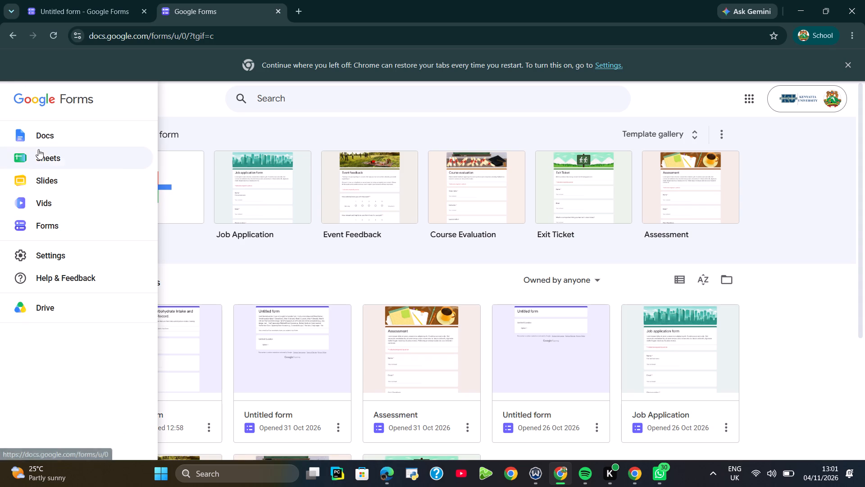
{"action": "left_click", "coordinate": [40, 159]}
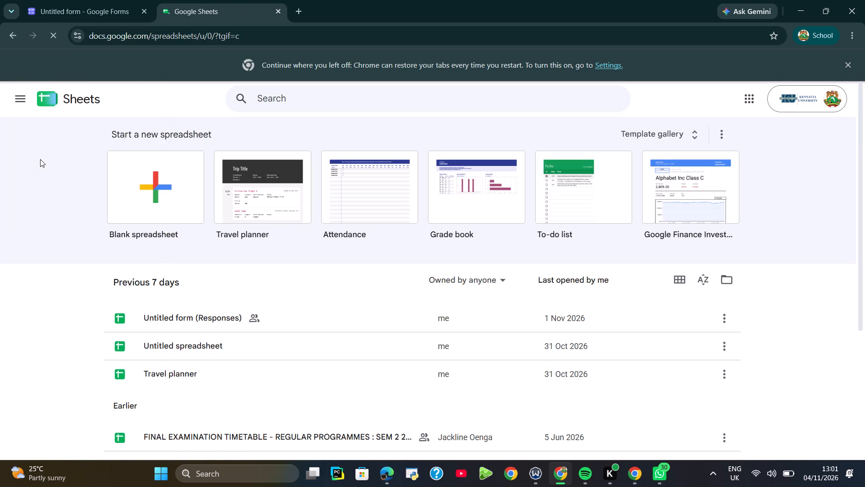
{"action": "left_click", "coordinate": [203, 324]}
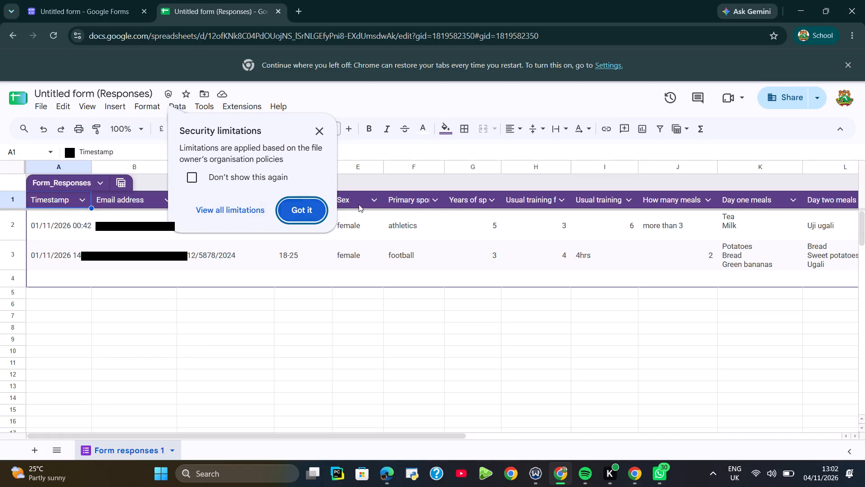
{"action": "left_click", "coordinate": [306, 212]}
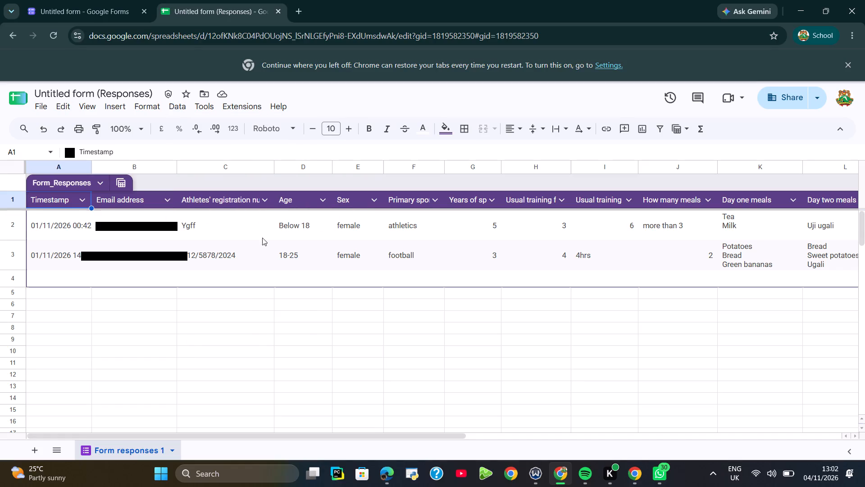
Examine the Form_Responses table's entries and column headers, from Timestamp across to the general performance column.
{"action": "left_click", "coordinate": [134, 230]}
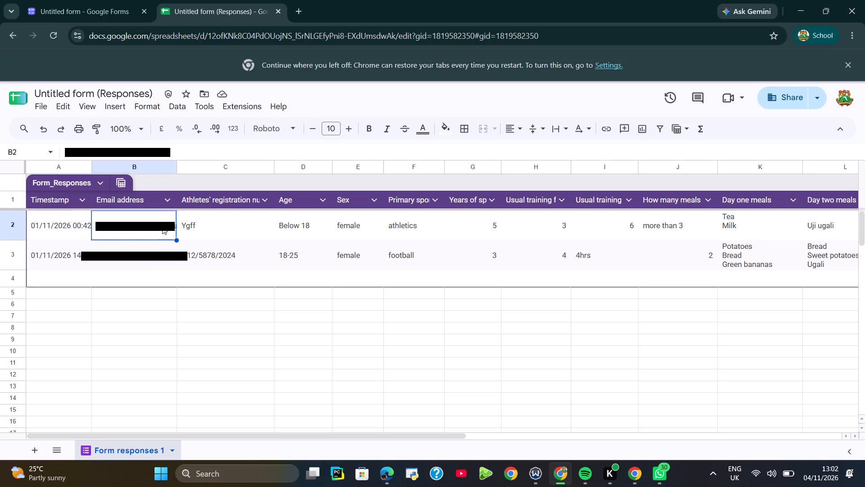
{"action": "left_click", "coordinate": [61, 221]}
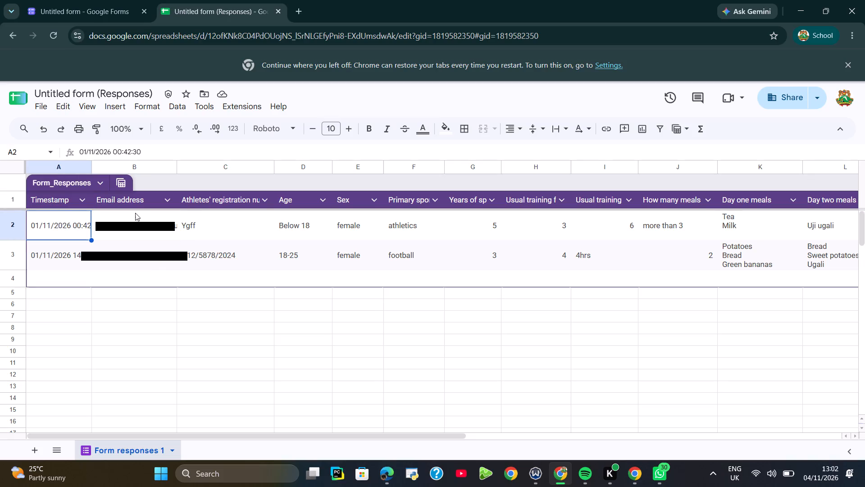
{"action": "left_click", "coordinate": [123, 185]}
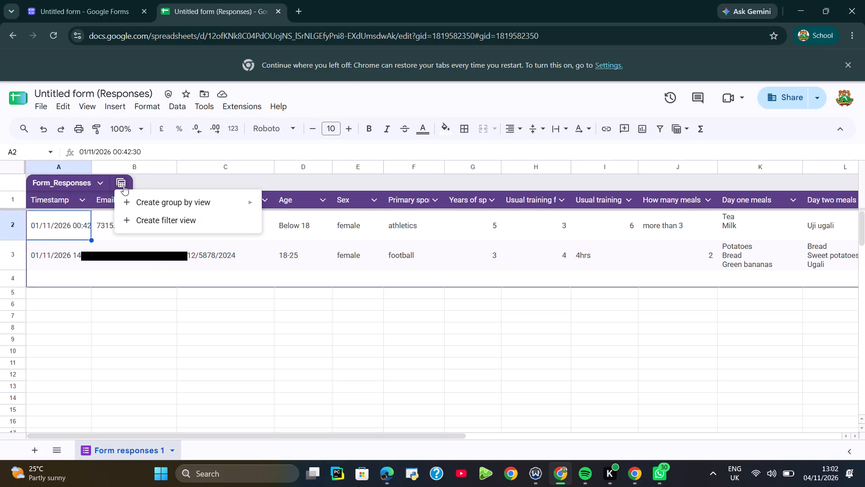
{"action": "left_click", "coordinate": [123, 185]}
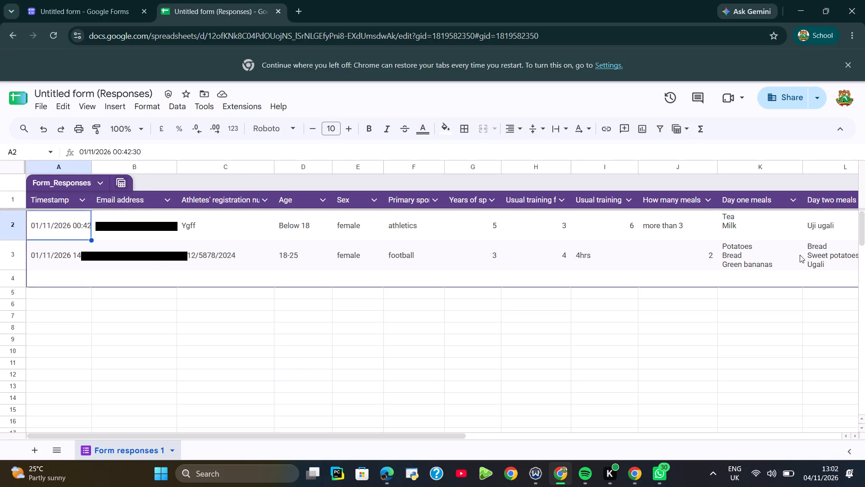
{"action": "left_click_drag", "start_coordinate": [464, 434], "coordinate": [493, 436]}
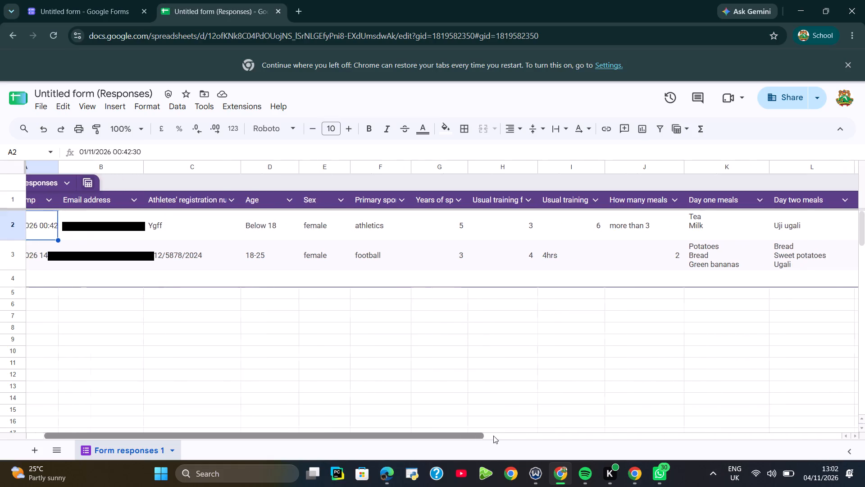
{"action": "left_click_drag", "start_coordinate": [493, 436], "coordinate": [610, 436]}
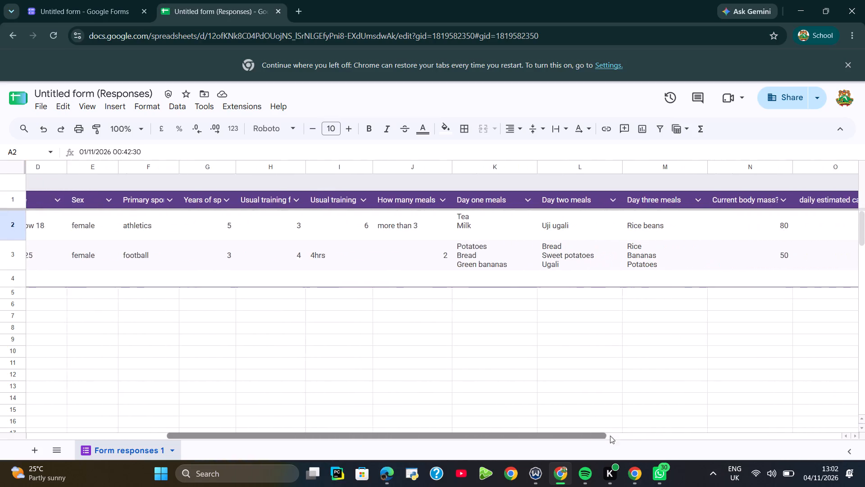
{"action": "left_click_drag", "start_coordinate": [610, 436], "coordinate": [690, 435]}
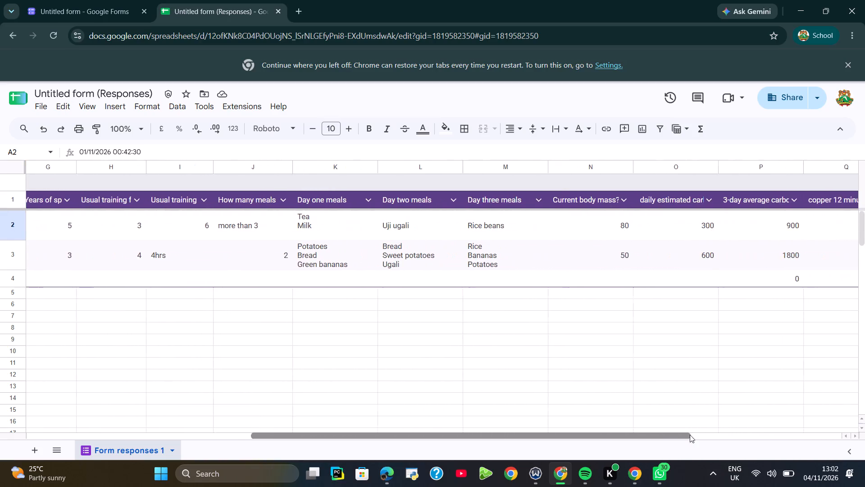
{"action": "left_click_drag", "start_coordinate": [690, 435], "coordinate": [751, 434]}
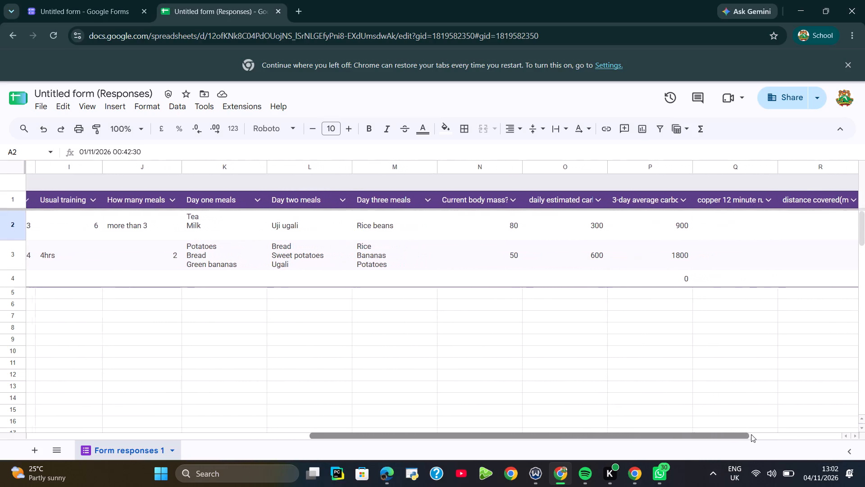
{"action": "left_click_drag", "start_coordinate": [751, 434], "coordinate": [832, 433]}
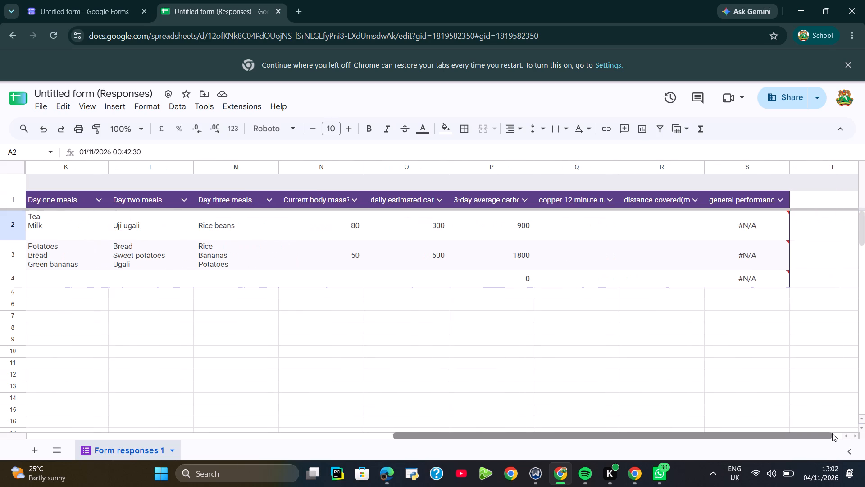
{"action": "left_click_drag", "start_coordinate": [832, 433], "coordinate": [847, 433]}
{"action": "left_click", "coordinate": [597, 202]}
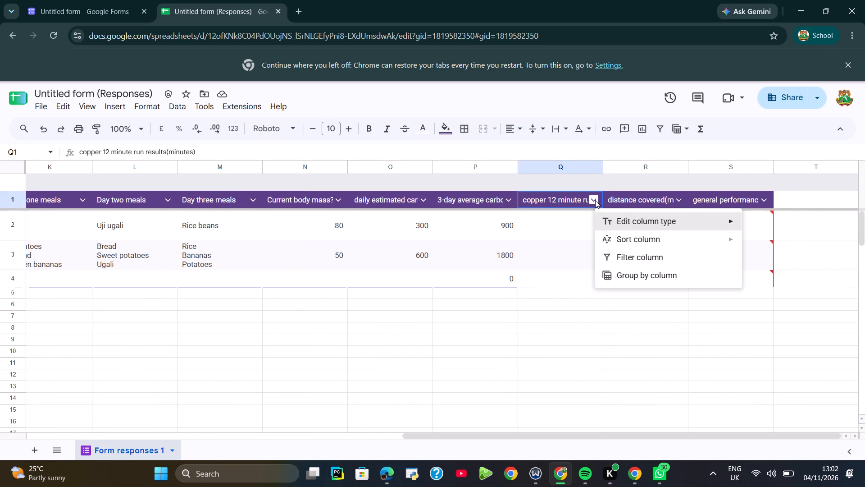
{"action": "left_click", "coordinate": [650, 196]}
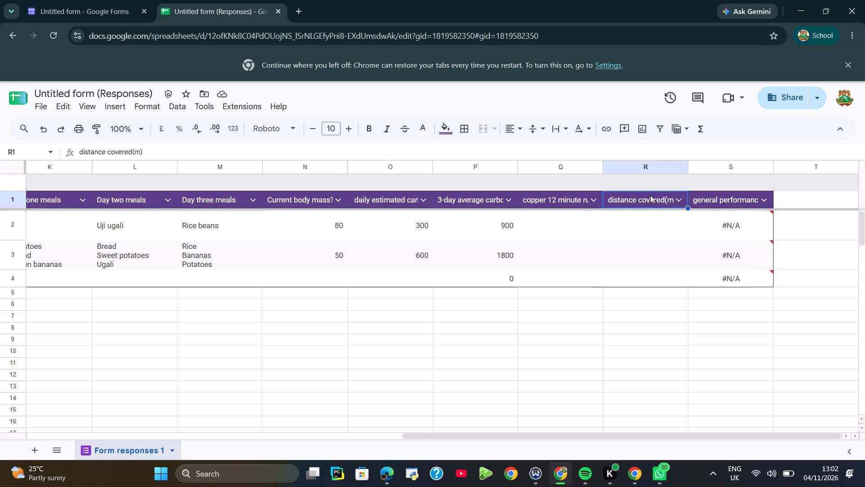
Clear the IFS formulas from the general performance column in cells S2, S3 and S4.
{"action": "left_click", "coordinate": [735, 223]}
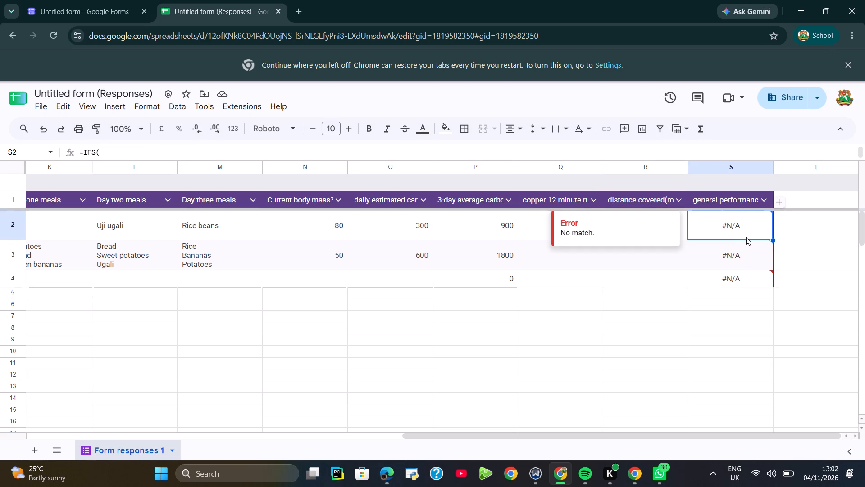
{"action": "key", "text": "BackSpace"}
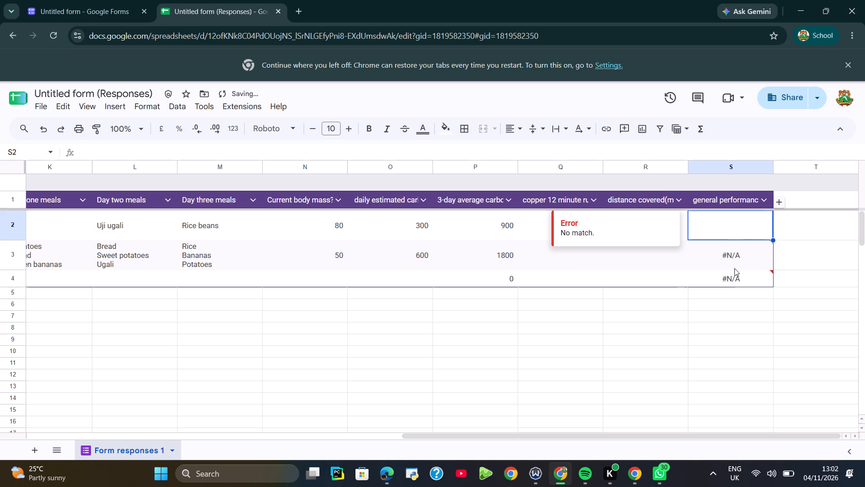
{"action": "left_click", "coordinate": [735, 258]}
{"action": "key", "text": "BackSpace"}
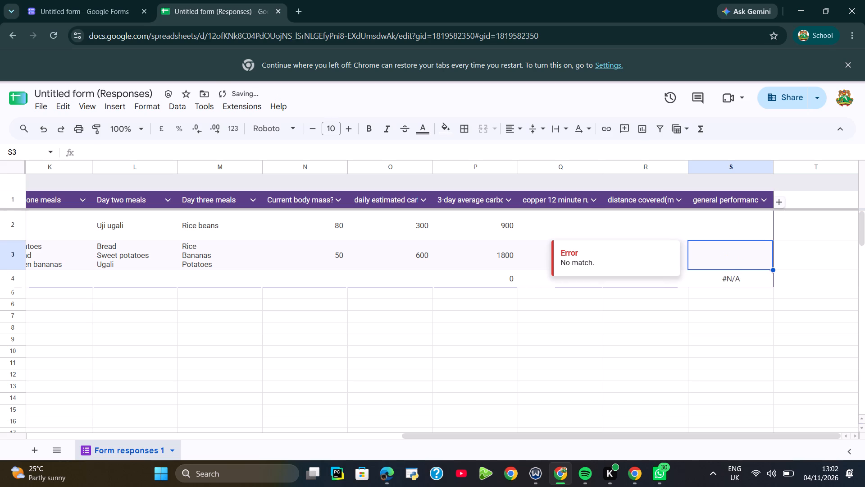
{"action": "left_click", "coordinate": [733, 279]}
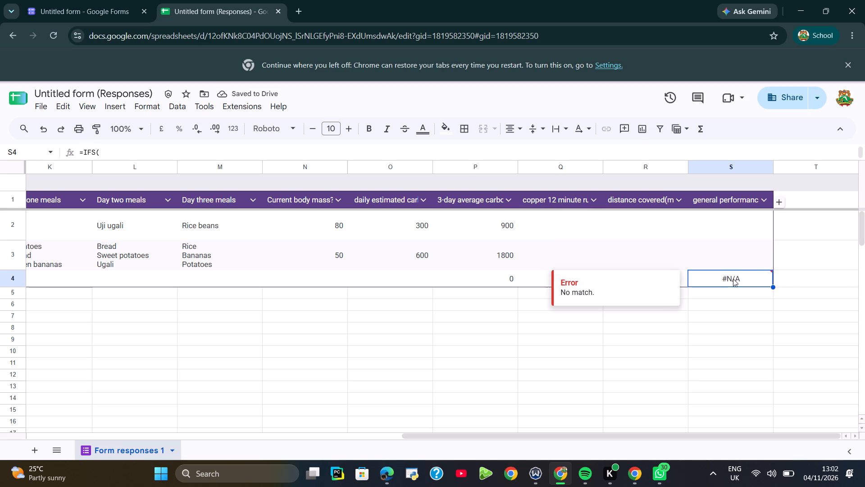
{"action": "key", "text": "BackSpace"}
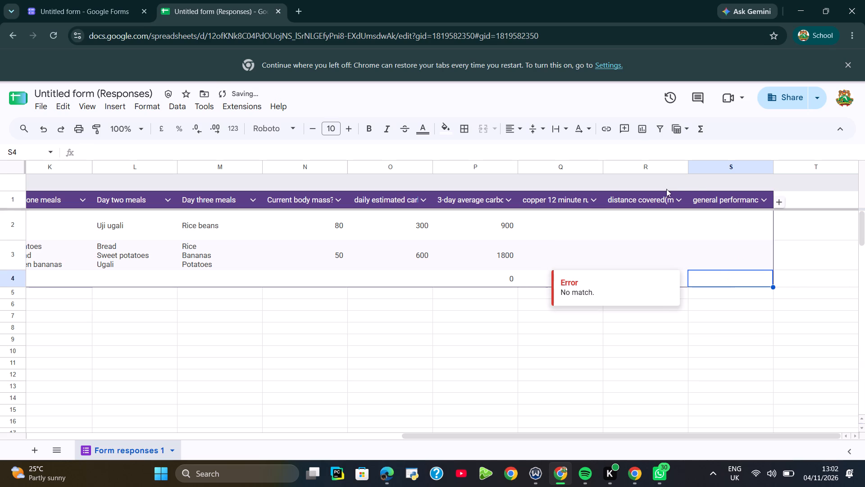
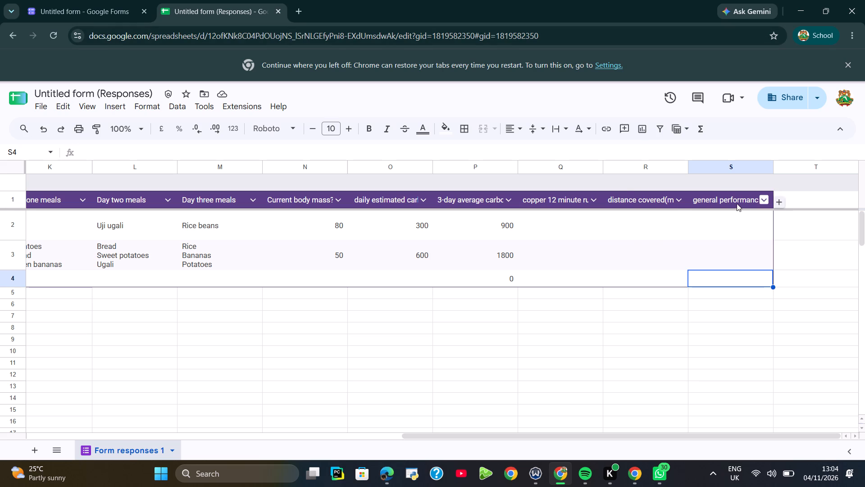
Insert a new table column between the distance covered and general performance columns.
{"action": "right_click", "coordinate": [687, 164]}
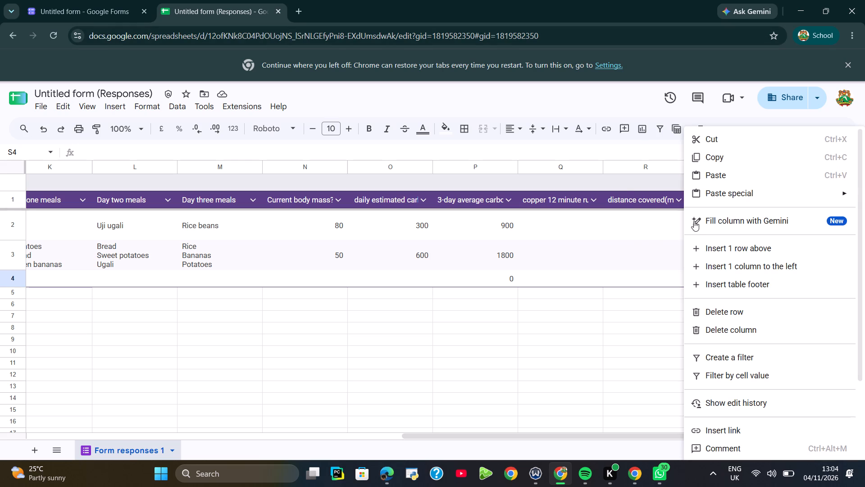
{"action": "left_click", "coordinate": [764, 264]}
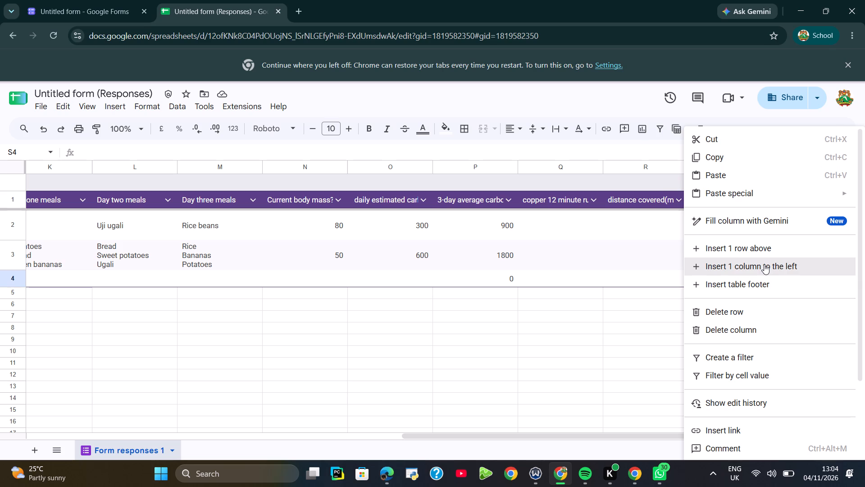
Replace the new column's default header in cell S1 with "VO2 MAX".
{"action": "left_click", "coordinate": [740, 201]}
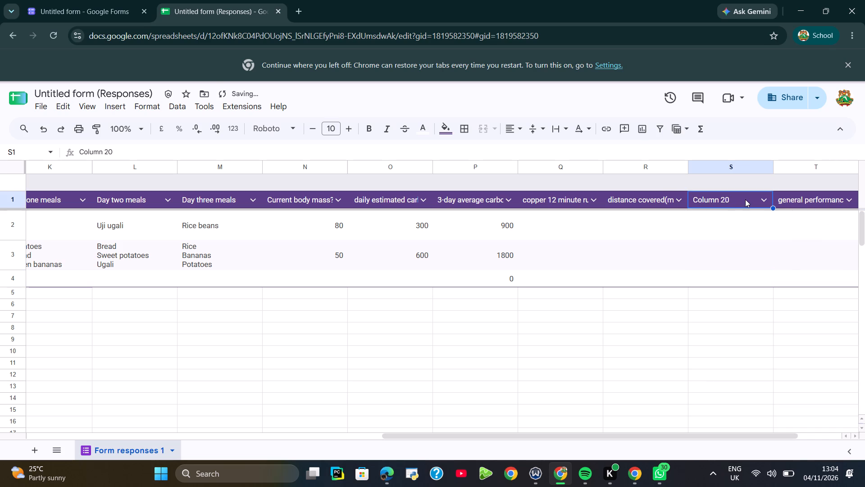
{"action": "left_click", "coordinate": [132, 150]}
{"action": "key", "text": "BackSpace"}
{"action": "key", "text": "BackSpace"}
{"action": "key", "text": "BackSpace"}
{"action": "key", "text": "BackSpace"}
{"action": "key", "text": "BackSpace"}
{"action": "key", "text": "BackSpace"}
{"action": "key", "text": "BackSpace"}
{"action": "key", "text": "BackSpace"}
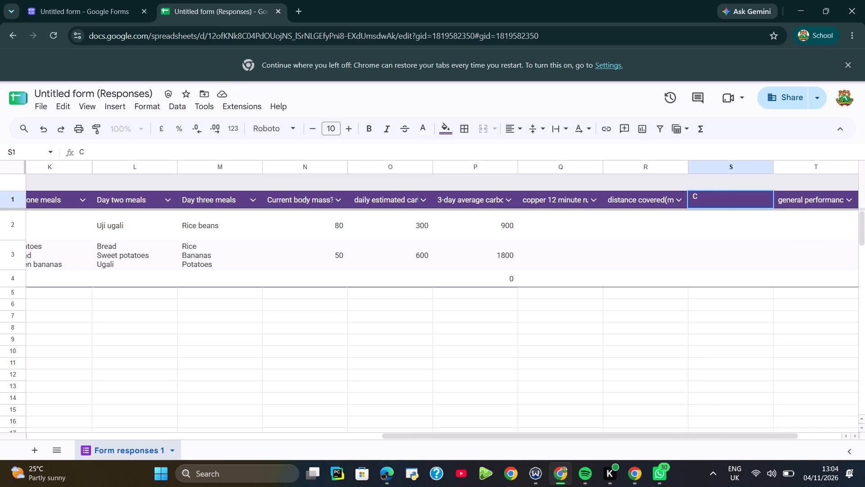
{"action": "key", "text": "BackSpace"}
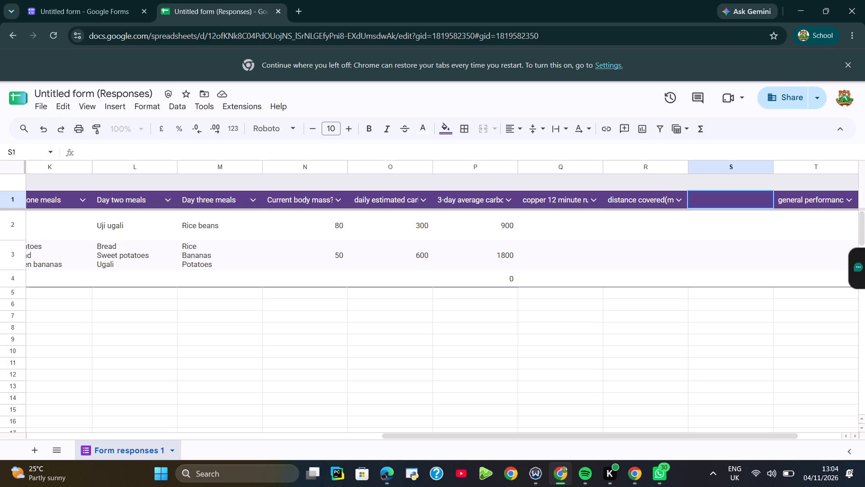
{"action": "key", "text": "v"}
{"action": "key", "text": "o"}
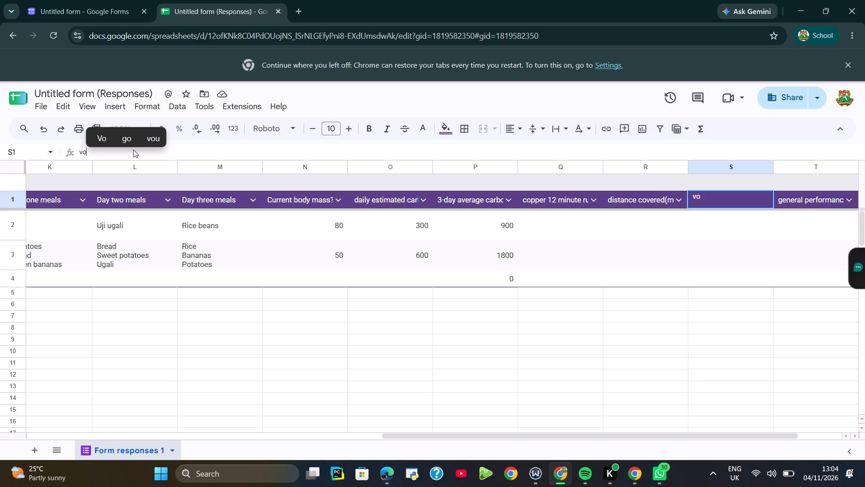
{"action": "key", "text": "2"}
{"action": "key", "text": "space"}
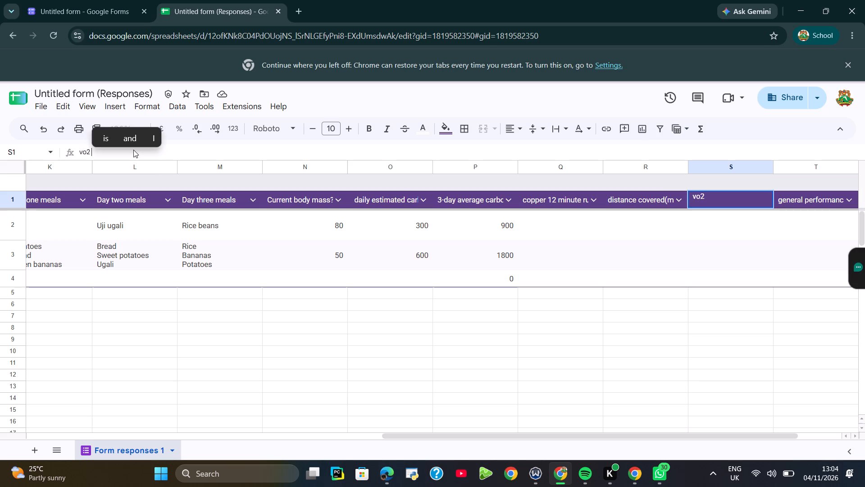
{"action": "key", "text": "BackSpace"}
{"action": "key", "text": "BackSpace"}
{"action": "key", "text": "BackSpace"}
{"action": "key", "text": "BackSpace"}
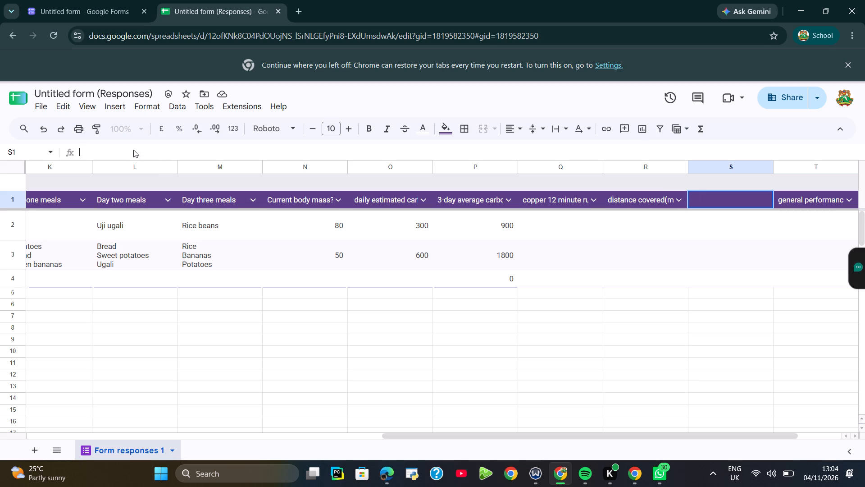
{"action": "type", "text": "VO2"}
{"action": "key", "text": "space"}
{"action": "type", "text": "MAX"}
{"action": "key", "text": "Return"}
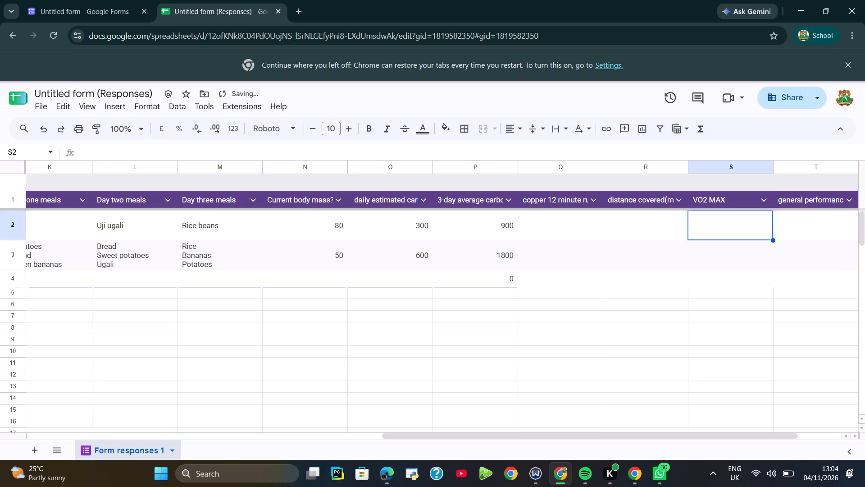
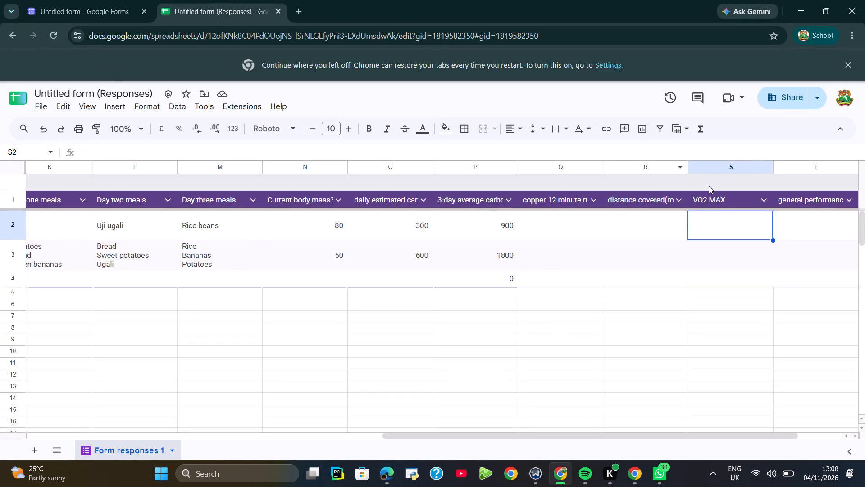
Enter the formula =(Q2-504.9)/44.73 in R2 of the distance covered column and accept the suggested auto-fill for the rows below.
{"action": "left_click", "coordinate": [660, 221]}
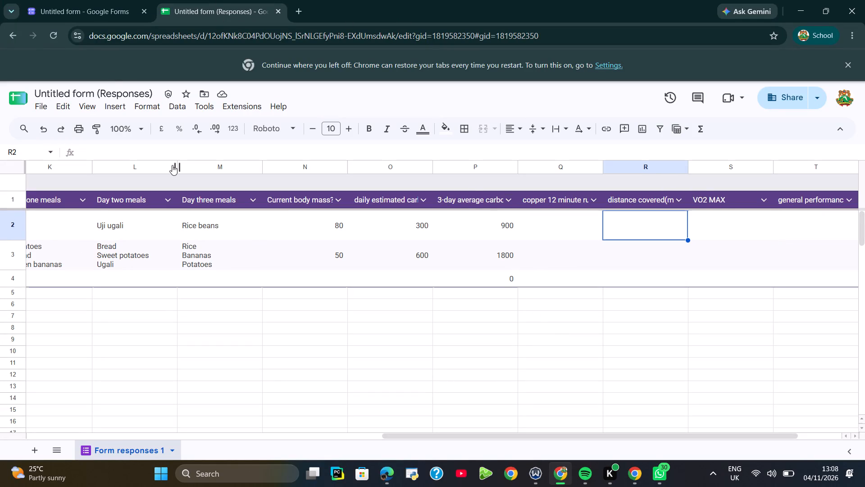
{"action": "left_click", "coordinate": [102, 153]}
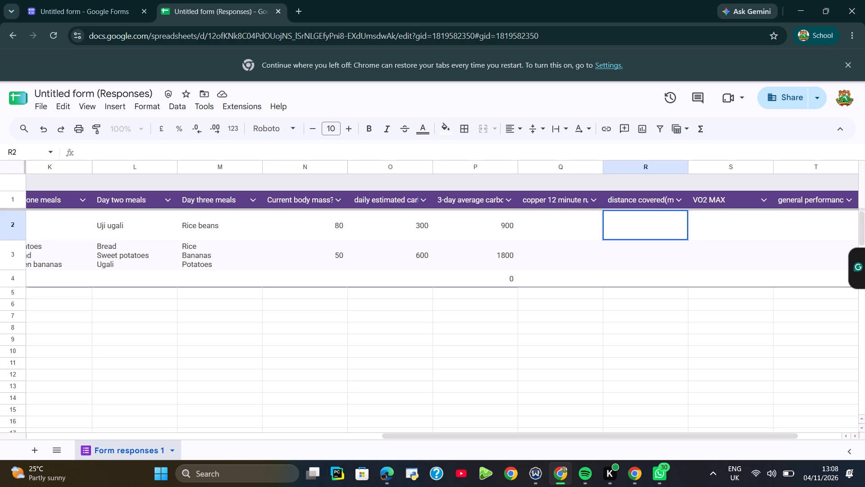
{"action": "key", "text": "shift+plus"}
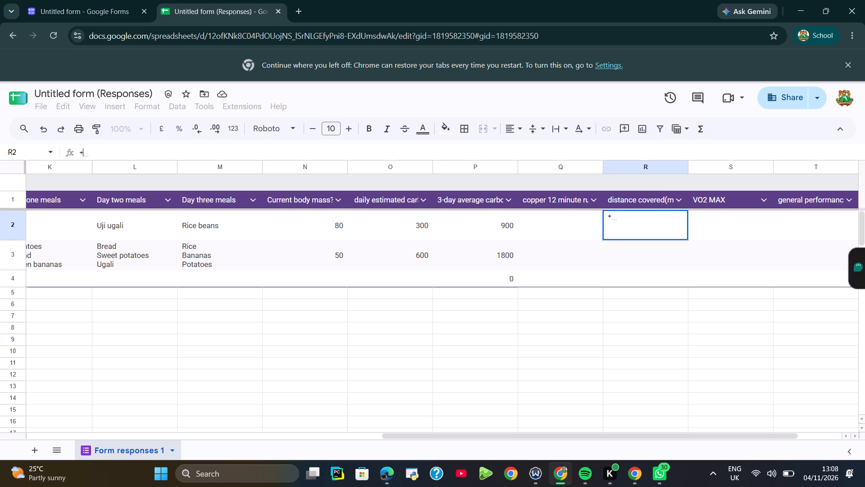
{"action": "key", "text": "BackSpace"}
{"action": "key", "text": "equal"}
{"action": "key", "text": "shift+parenleft"}
{"action": "type", "text": "Q2"}
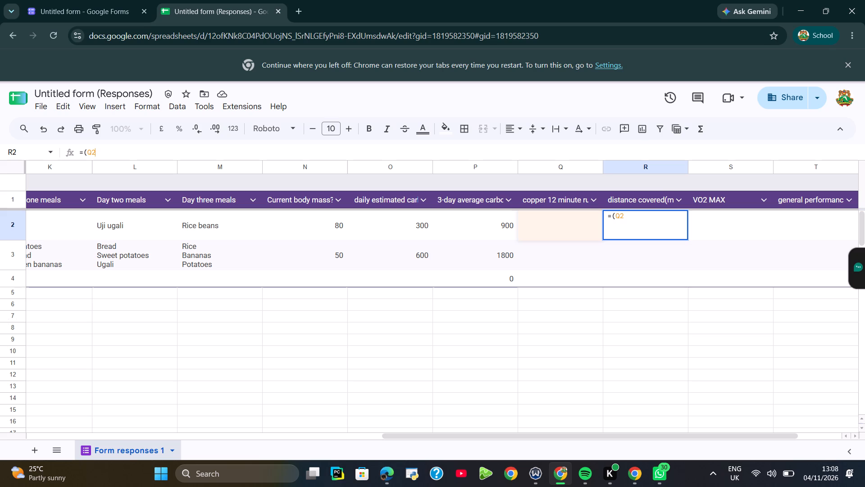
{"action": "key", "text": "minus"}
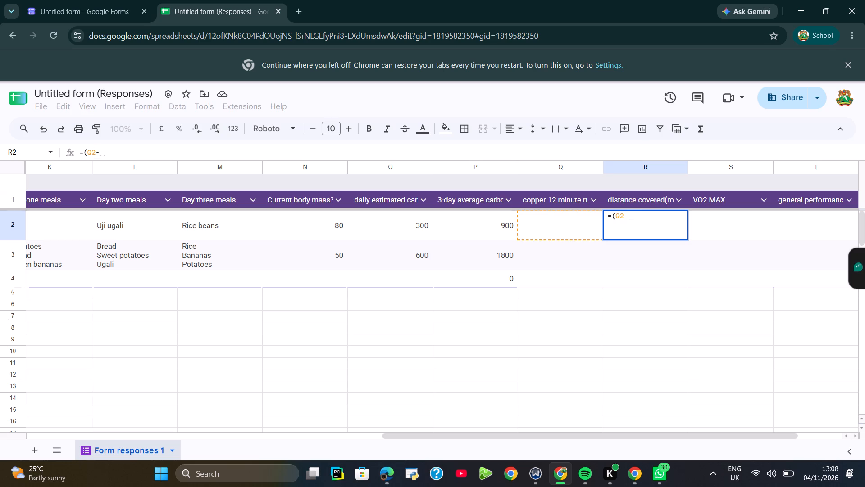
{"action": "type", "text": "504"}
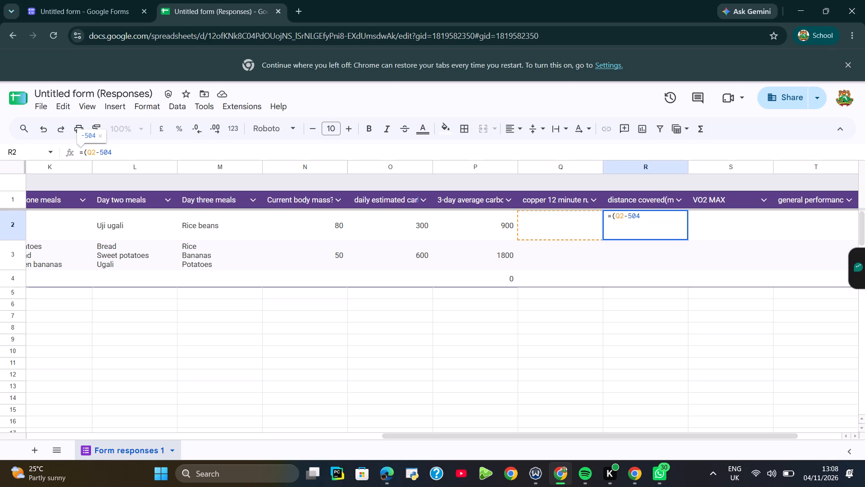
{"action": "key", "text": "period"}
{"action": "key", "text": "9"}
{"action": "key", "text": "shift+parenright"}
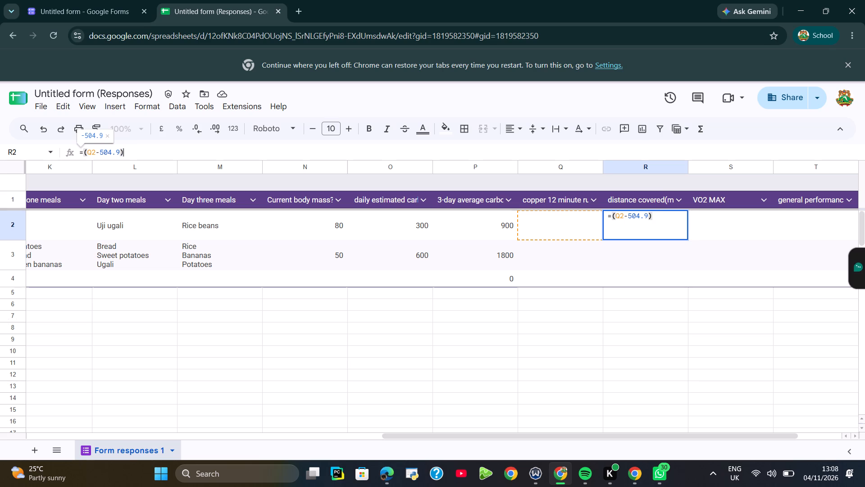
{"action": "key", "text": "slash"}
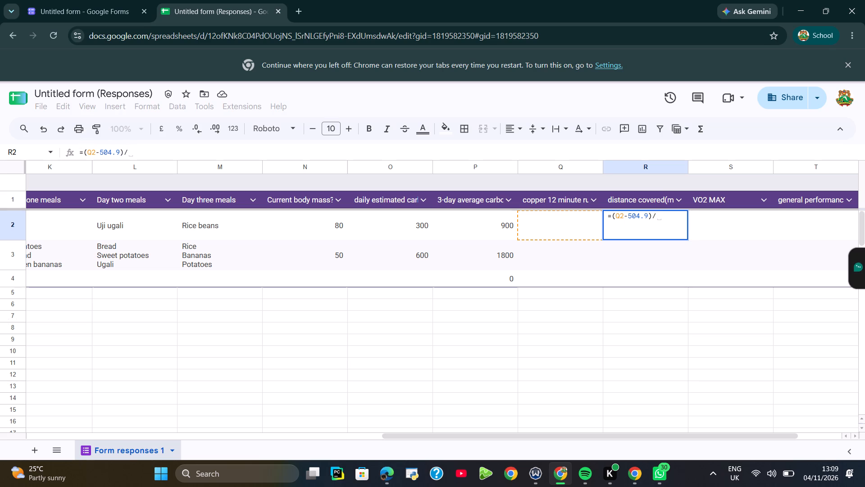
{"action": "type", "text": "44"}
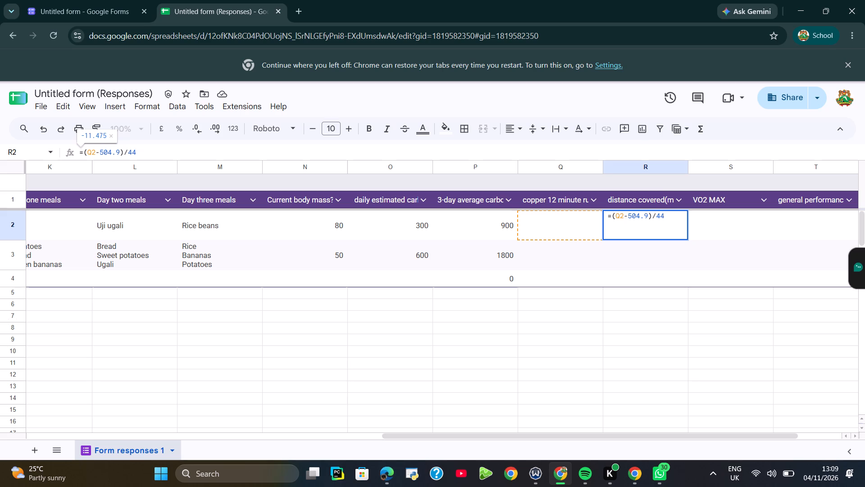
{"action": "type", "text": ".73"}
{"action": "key", "text": "Return"}
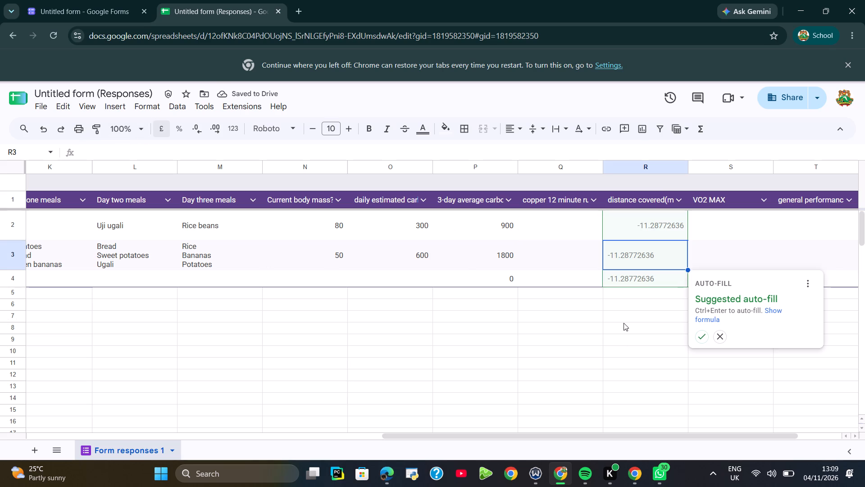
{"action": "left_click", "coordinate": [700, 336]}
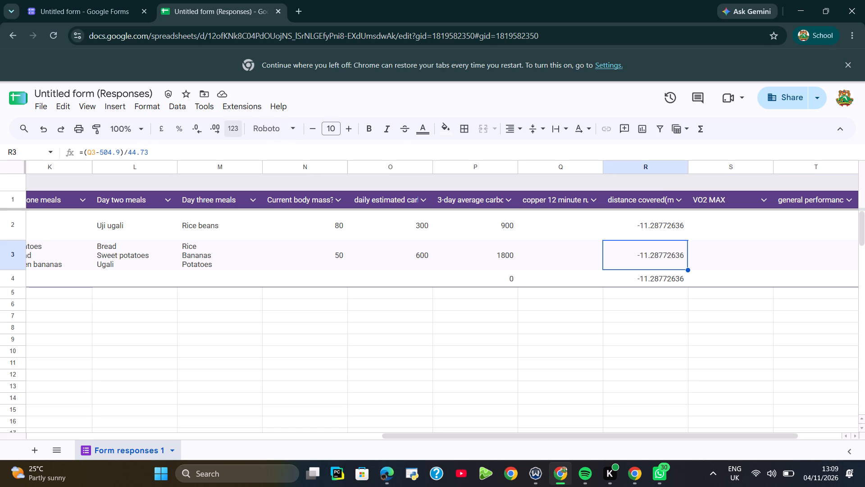
Copy the formula =(Q2-504.9)/44.73 from R2 into S2 under VO2 MAX and accept the suggested auto-fill for the column.
{"action": "left_click", "coordinate": [563, 215]}
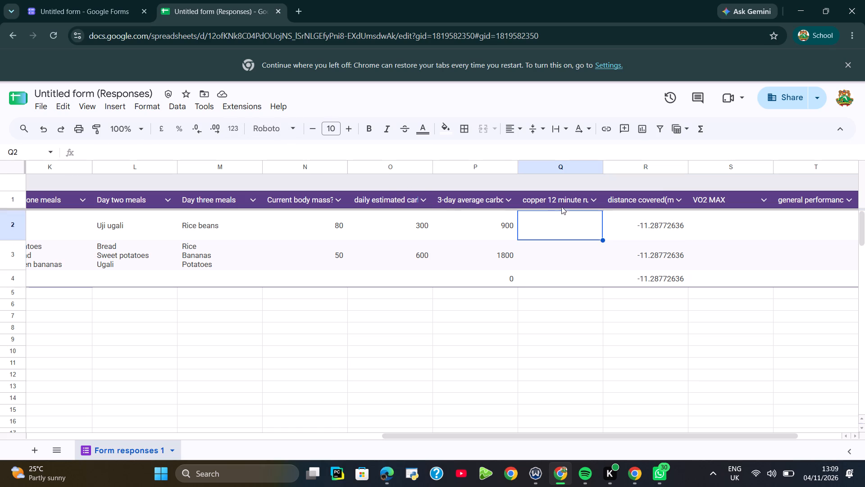
{"action": "left_click", "coordinate": [561, 203]}
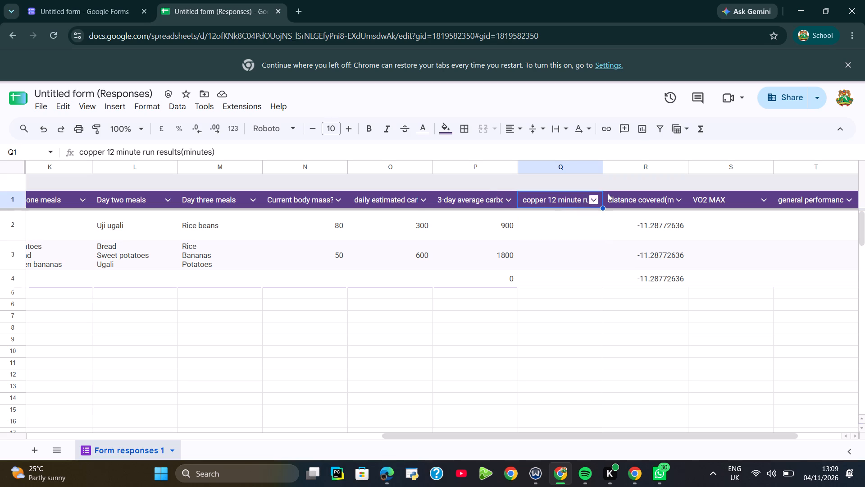
{"action": "left_click", "coordinate": [633, 195]}
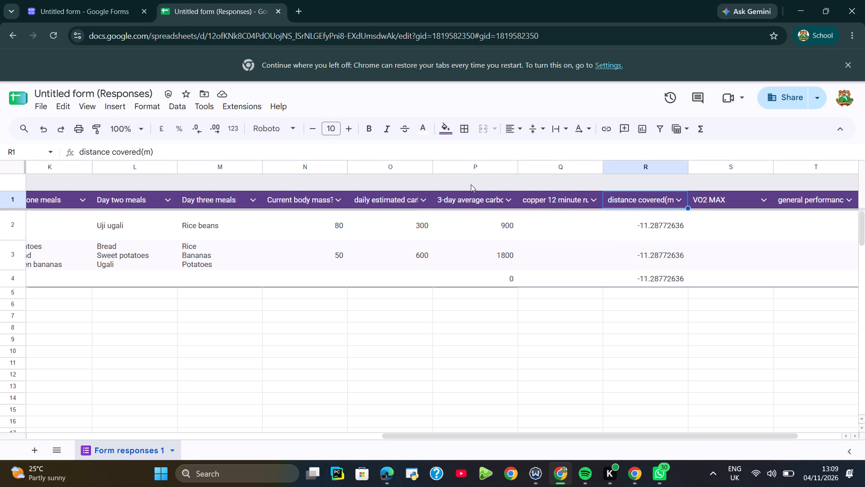
{"action": "left_click", "coordinate": [639, 221]}
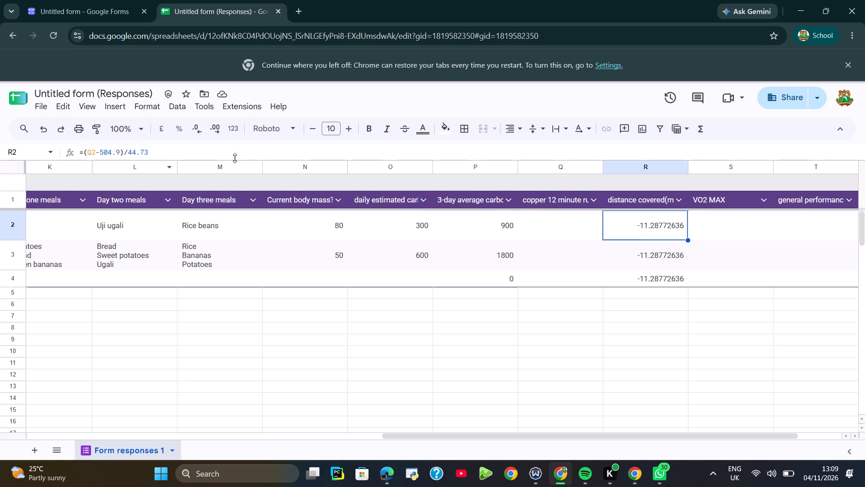
{"action": "left_click_drag", "start_coordinate": [150, 153], "coordinate": [140, 152]}
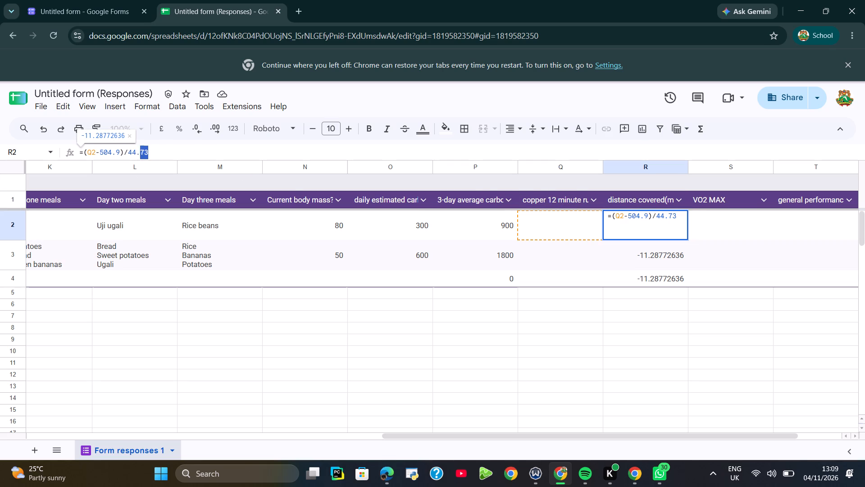
{"action": "left_click_drag", "start_coordinate": [140, 152], "coordinate": [79, 152]}
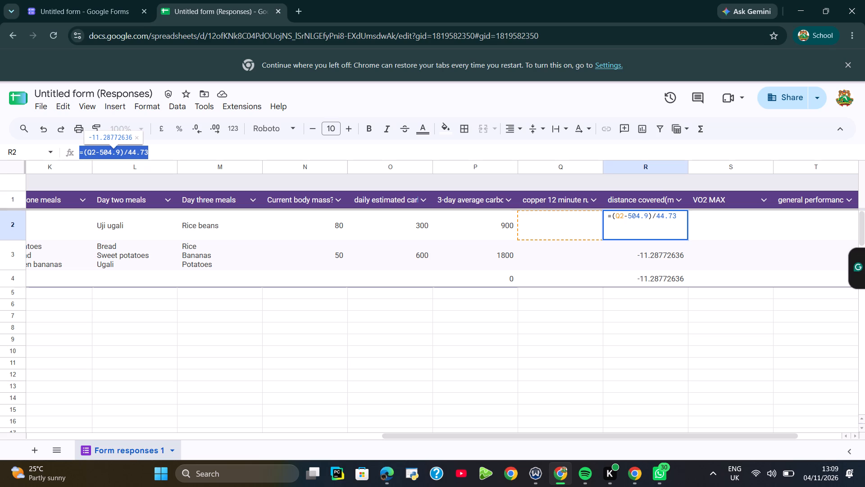
{"action": "right_click", "coordinate": [101, 150]}
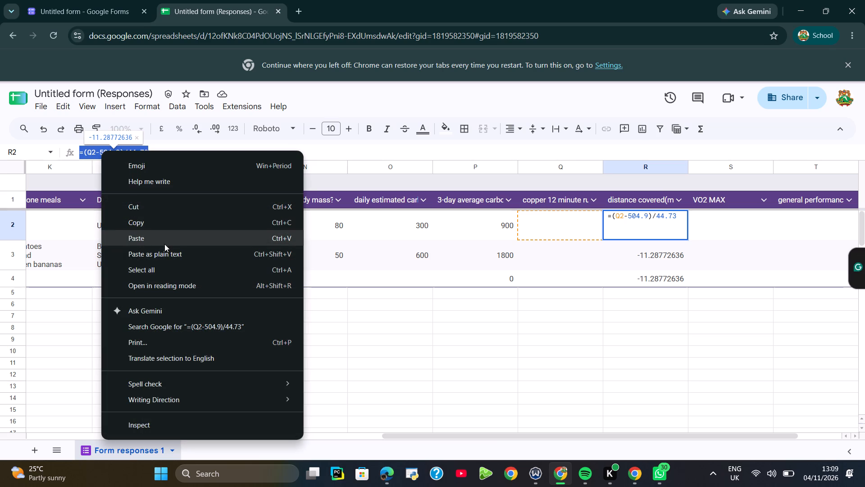
{"action": "left_click", "coordinate": [162, 225]}
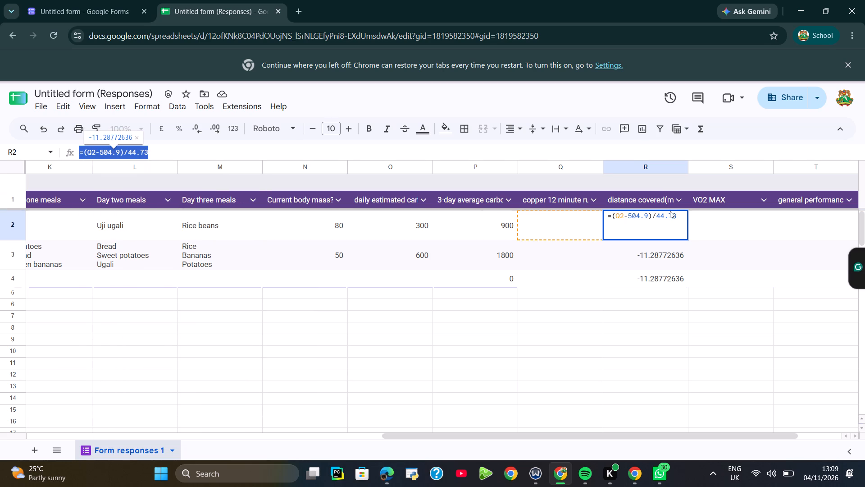
{"action": "left_click", "coordinate": [722, 221]}
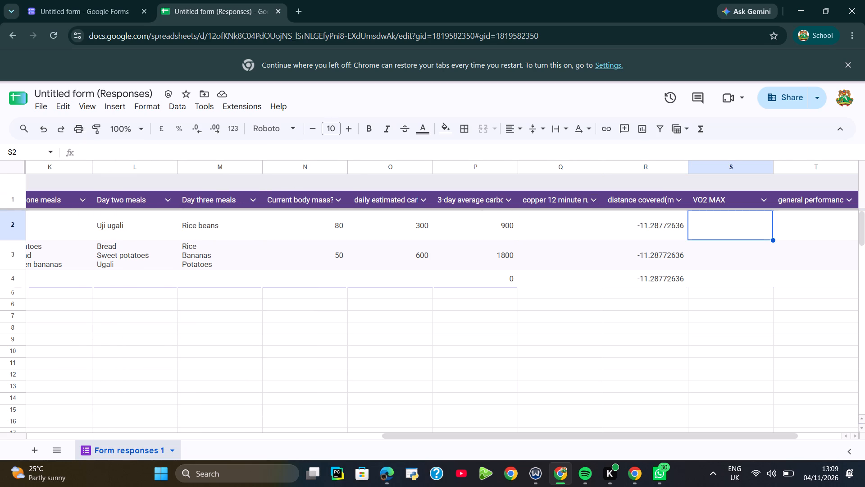
{"action": "left_click", "coordinate": [82, 154]}
{"action": "right_click", "coordinate": [83, 154]}
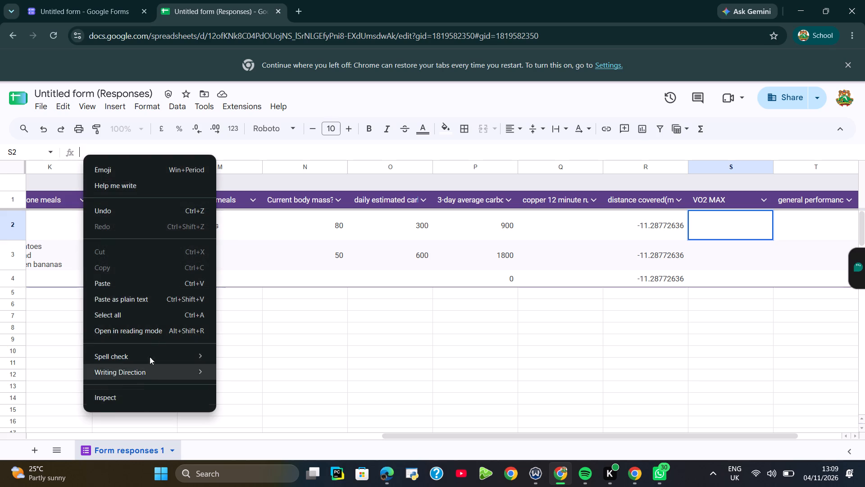
{"action": "left_click", "coordinate": [158, 301]}
{"action": "key", "text": "Return"}
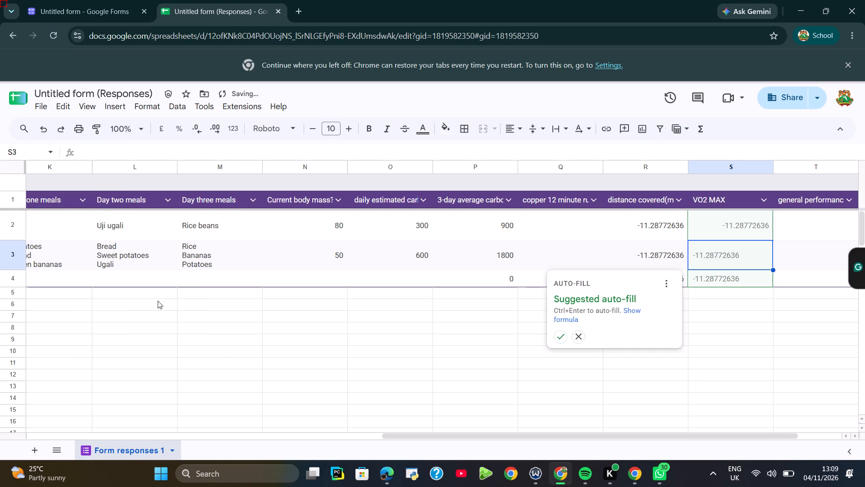
{"action": "left_click", "coordinate": [557, 340]}
Clear the formulas from cells R2, R3 and R4 in the distance covered column.
{"action": "left_click", "coordinate": [644, 226]}
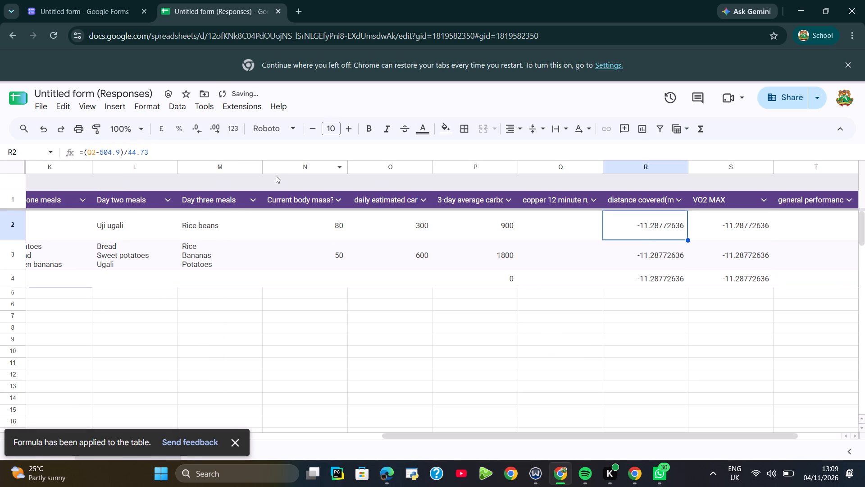
{"action": "left_click", "coordinate": [158, 151]}
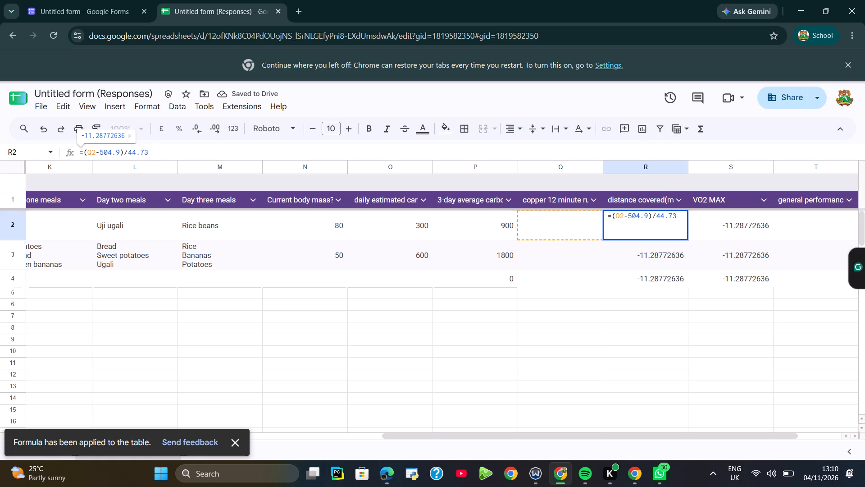
{"action": "key", "text": "BackSpace"}
{"action": "key", "text": "BackSpace"}
{"action": "key", "text": "BackSpace"}
{"action": "key", "text": "BackSpace"}
{"action": "key", "text": "BackSpace"}
{"action": "key", "text": "BackSpace"}
{"action": "key", "text": "BackSpace"}
{"action": "key", "text": "BackSpace"}
{"action": "key", "text": "BackSpace"}
{"action": "key", "text": "BackSpace"}
{"action": "key", "text": "BackSpace"}
{"action": "key", "text": "BackSpace"}
{"action": "key", "text": "BackSpace"}
{"action": "key", "text": "BackSpace"}
{"action": "key", "text": "BackSpace"}
{"action": "key", "text": "BackSpace"}
{"action": "key", "text": "BackSpace"}
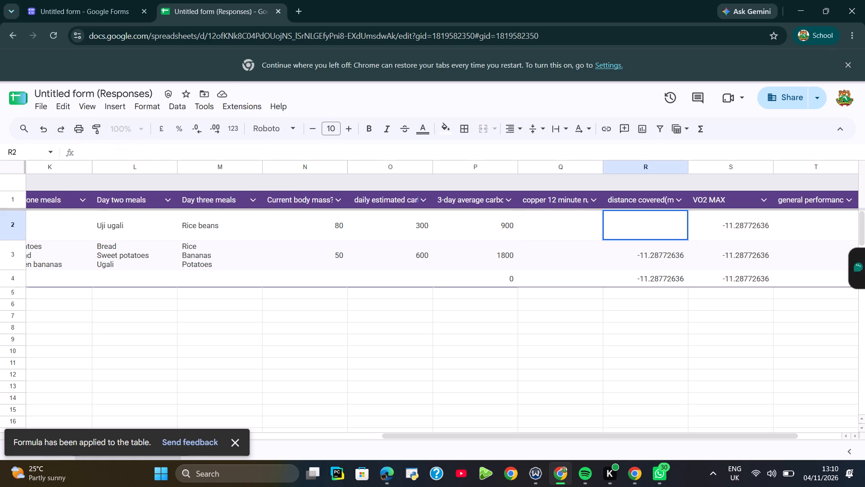
{"action": "left_click", "coordinate": [669, 263]}
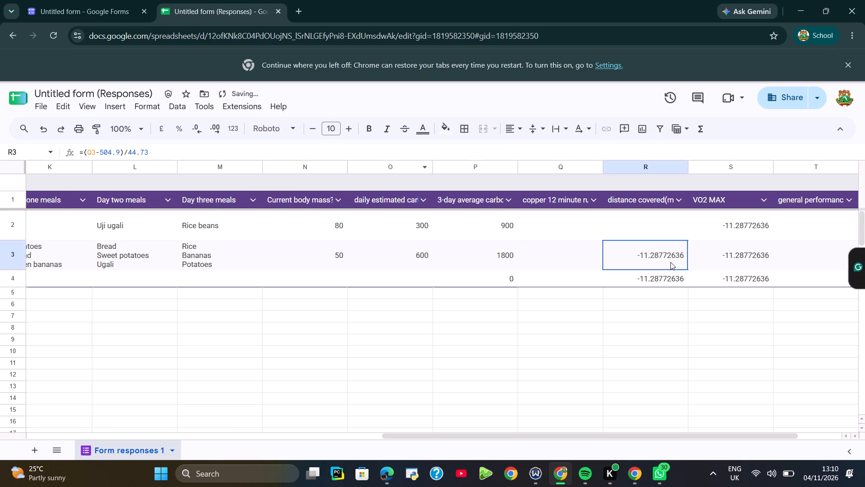
{"action": "left_click", "coordinate": [158, 152]}
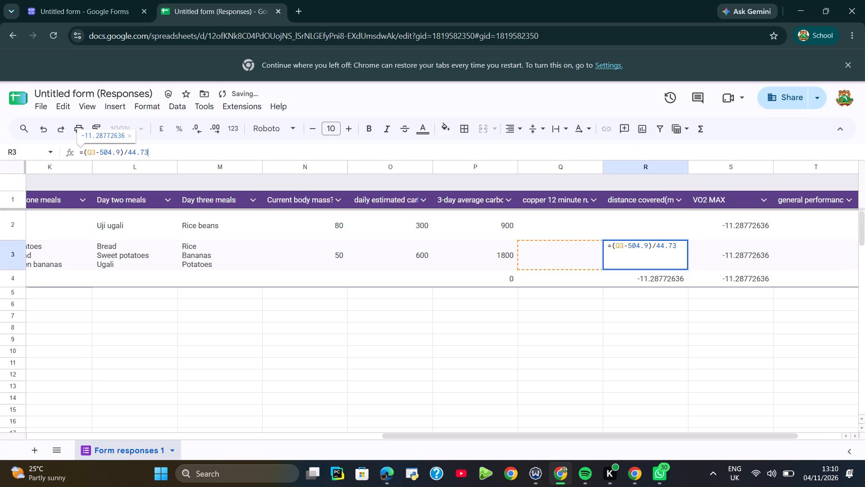
{"action": "key", "text": "BackSpace"}
{"action": "key", "text": "BackSpace"}
{"action": "key", "text": "BackSpace"}
{"action": "key", "text": "BackSpace"}
{"action": "key", "text": "BackSpace"}
{"action": "key", "text": "BackSpace"}
{"action": "key", "text": "BackSpace"}
{"action": "key", "text": "BackSpace"}
{"action": "key", "text": "BackSpace"}
{"action": "key", "text": "BackSpace"}
{"action": "key", "text": "BackSpace"}
{"action": "key", "text": "BackSpace"}
{"action": "key", "text": "BackSpace"}
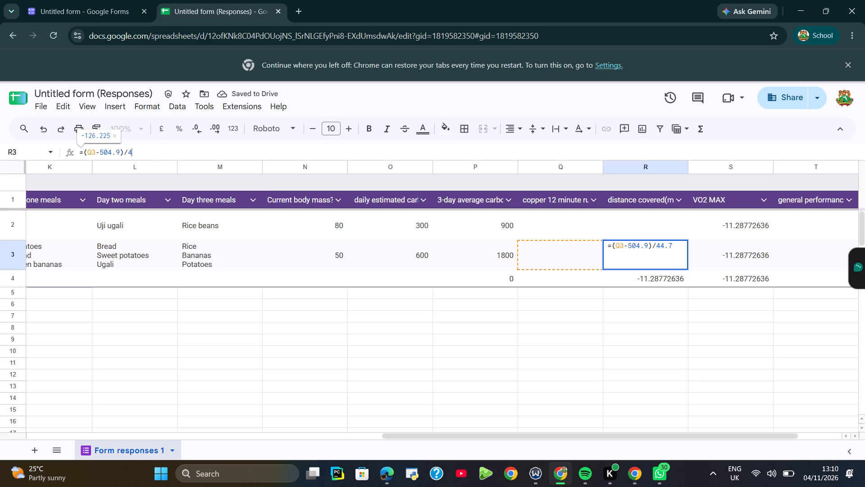
{"action": "key", "text": "BackSpace"}
{"action": "key", "text": "BackSpace"}
{"action": "key", "text": "BackSpace"}
{"action": "key", "text": "BackSpace"}
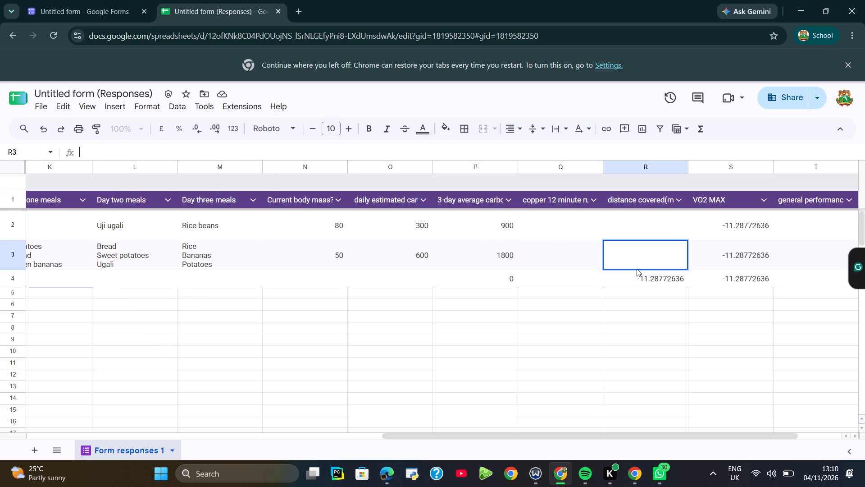
{"action": "left_click", "coordinate": [651, 274]}
{"action": "key", "text": "BackSpace"}
{"action": "key", "text": "BackSpace"}
{"action": "key", "text": "BackSpace"}
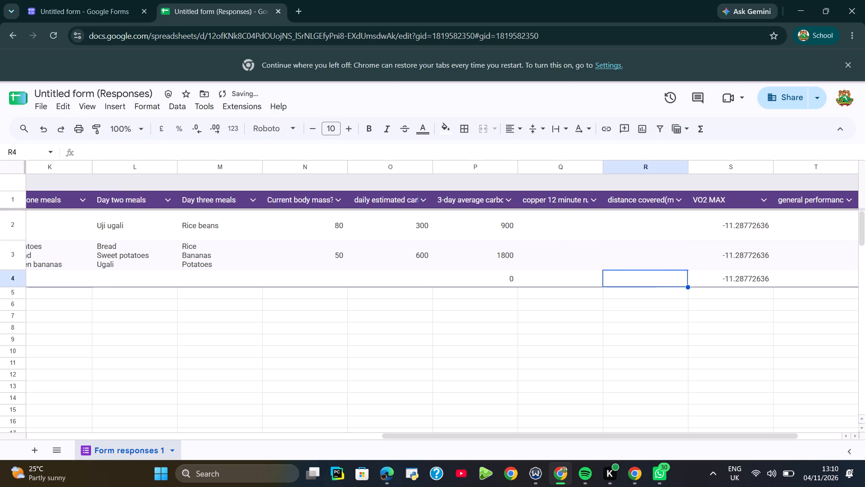
Enter 80 in R2 and 90 in R3 of the distance covered column, leaving R4 blank.
{"action": "left_click", "coordinate": [646, 225]}
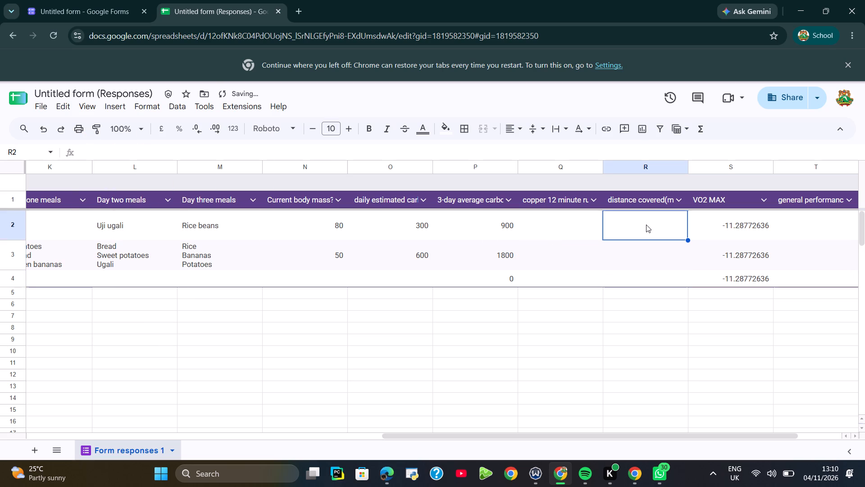
{"action": "type", "text": "80"}
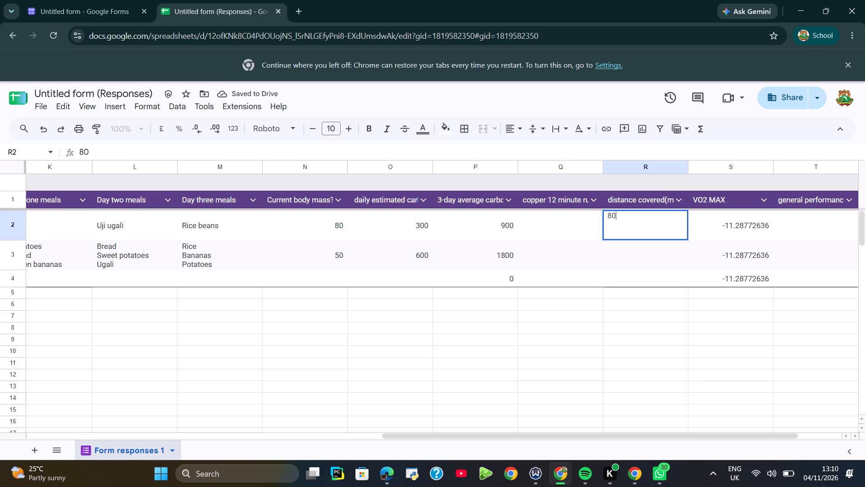
{"action": "left_click", "coordinate": [648, 248]}
{"action": "type", "text": "90"}
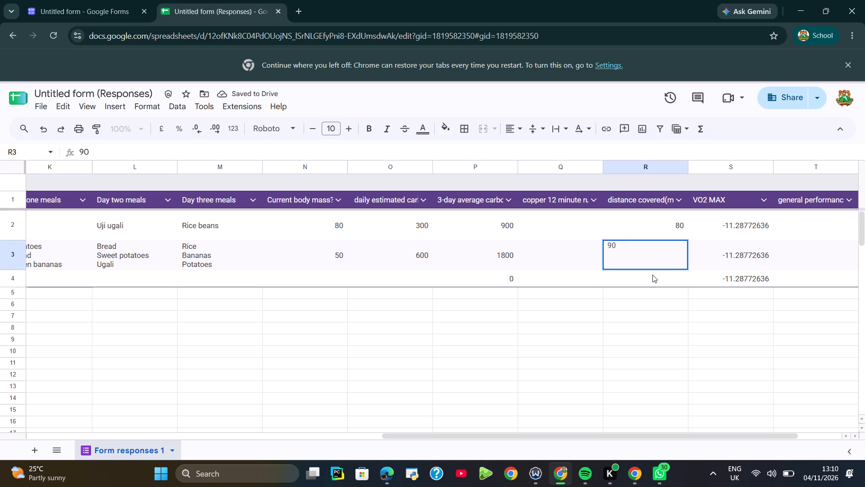
{"action": "left_click", "coordinate": [652, 275]}
{"action": "type", "text": "90"}
{"action": "key", "text": "BackSpace"}
{"action": "key", "text": "BackSpace"}
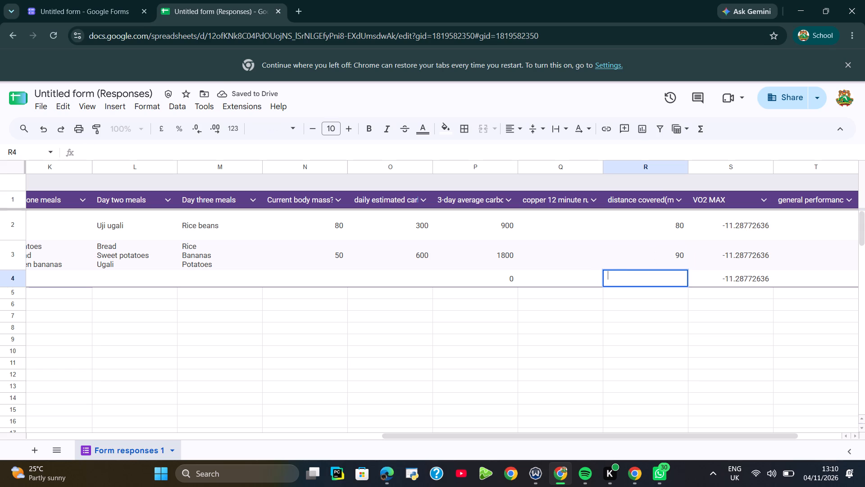
Clear the formulas from cells S2, S3 and S4 in the VO2 MAX column.
{"action": "left_click", "coordinate": [650, 230]}
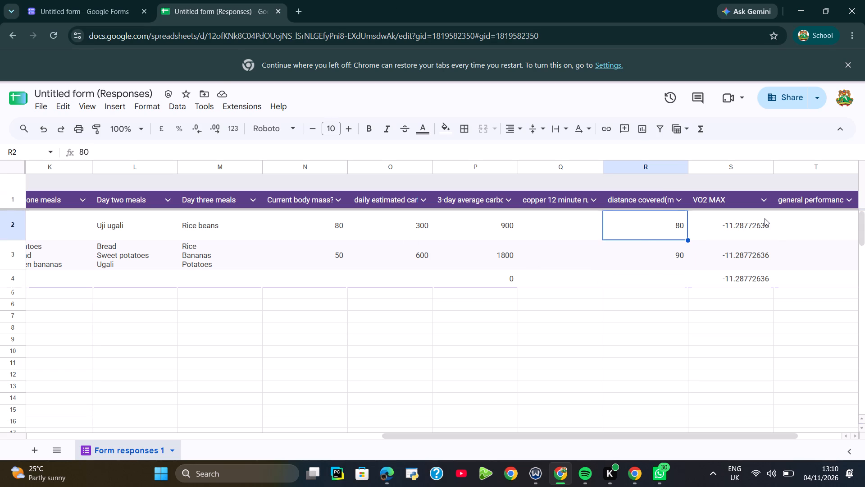
{"action": "left_click", "coordinate": [756, 220]}
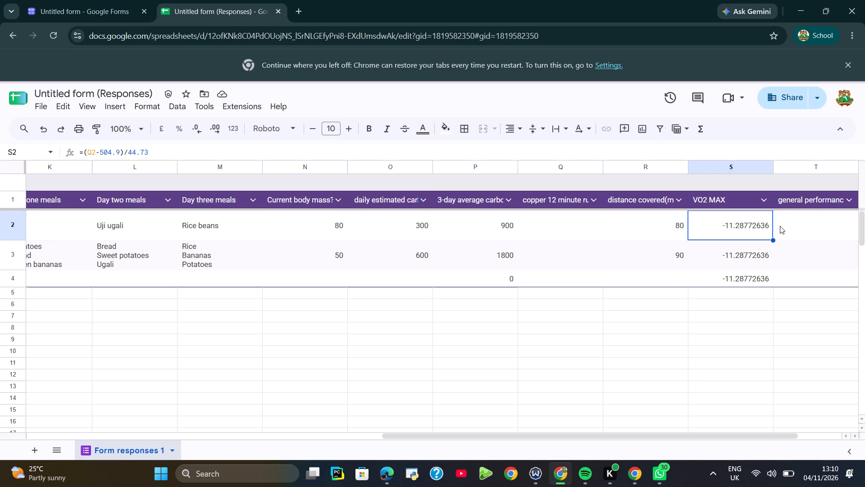
{"action": "key", "text": "BackSpace"}
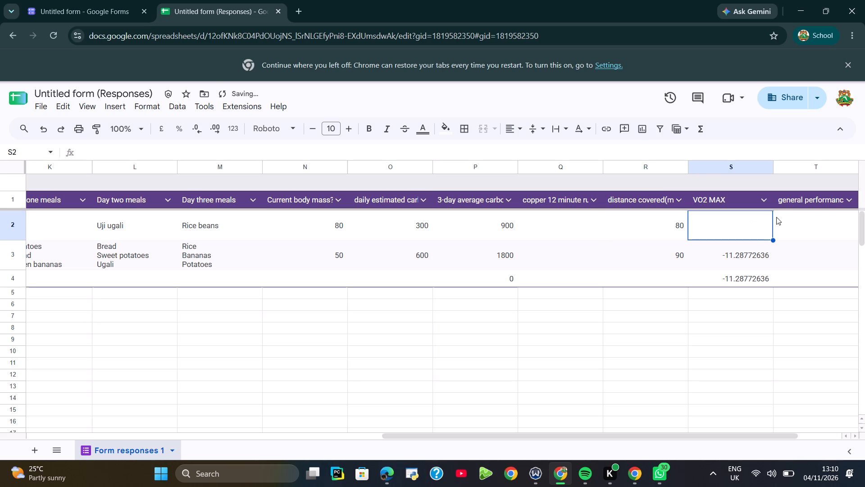
{"action": "left_click", "coordinate": [745, 255]}
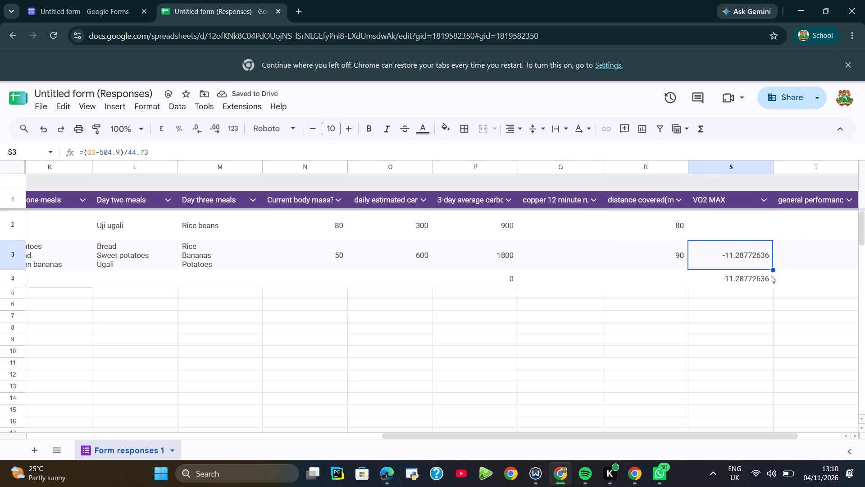
{"action": "key", "text": "BackSpace"}
{"action": "left_click", "coordinate": [746, 273]}
{"action": "key", "text": "BackSpace"}
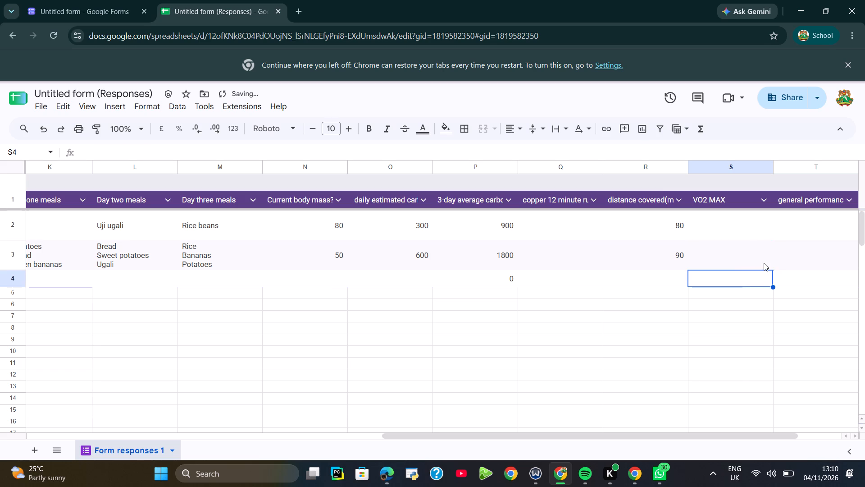
Paste the copied formula as plain text into S2 under VO2 MAX and complete it as =(Q2-504.9)/44.73.
{"action": "left_click", "coordinate": [742, 228]}
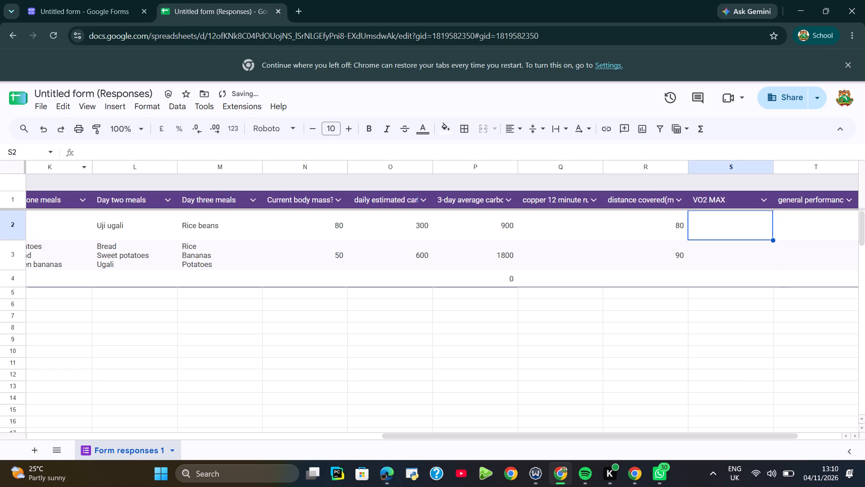
{"action": "right_click", "coordinate": [80, 155]}
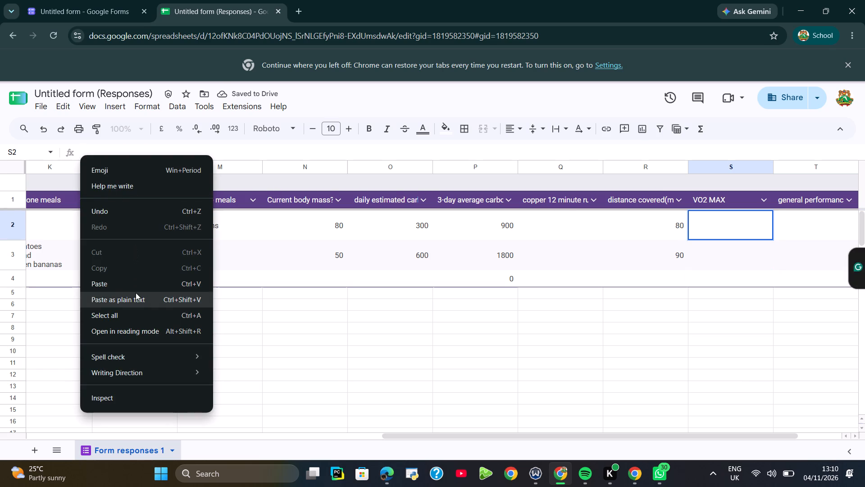
{"action": "left_click", "coordinate": [160, 294]}
{"action": "key", "text": "BackSpace"}
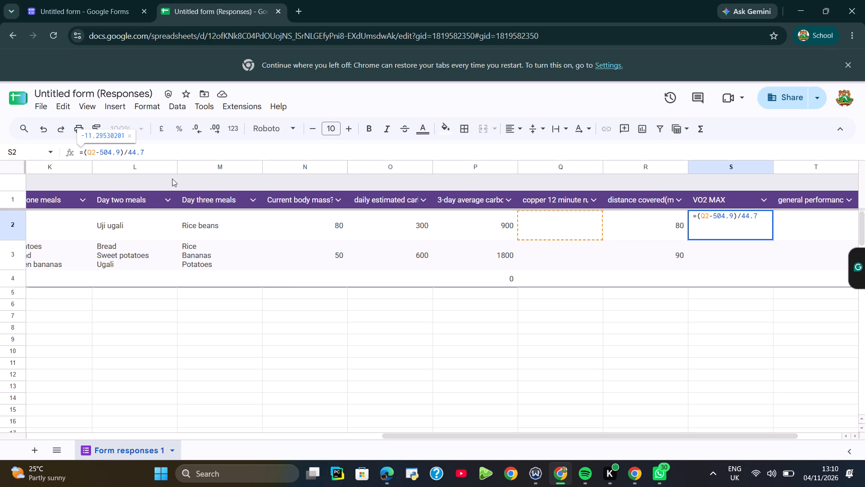
{"action": "key", "text": "3"}
{"action": "key", "text": "Return"}
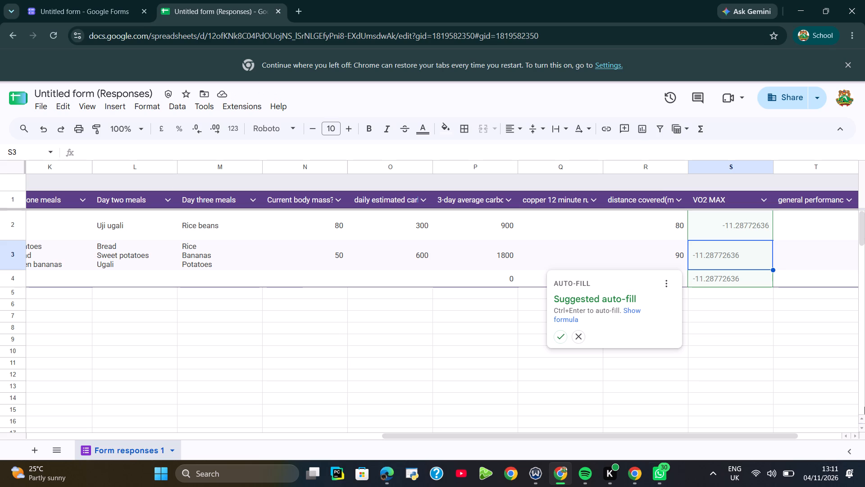
{"action": "scroll", "coordinate": [484, 457], "scroll_direction": "down", "scroll_amount": 1}
{"action": "scroll", "coordinate": [864, 0], "scroll_direction": "up", "scroll_amount": 1}
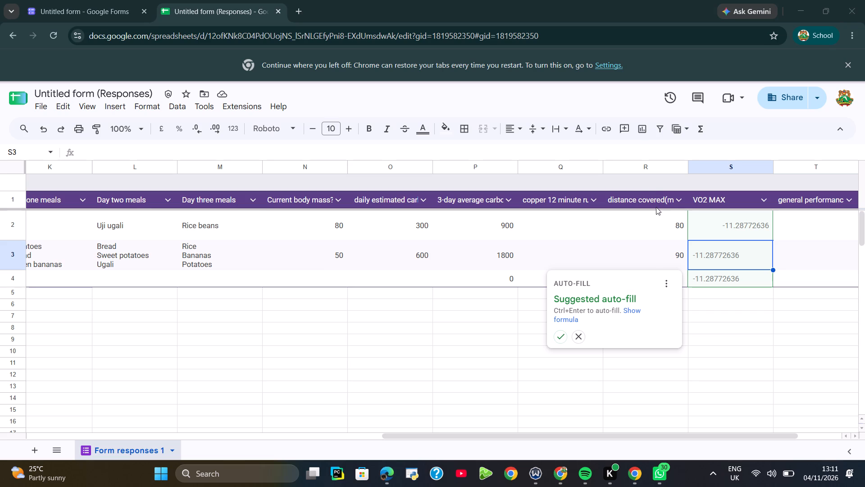
Change the cell reference in the S2 formula to R2 so it reads =(R2-504.9)/44.73.
{"action": "left_click", "coordinate": [758, 222]}
{"action": "left_click", "coordinate": [95, 154]}
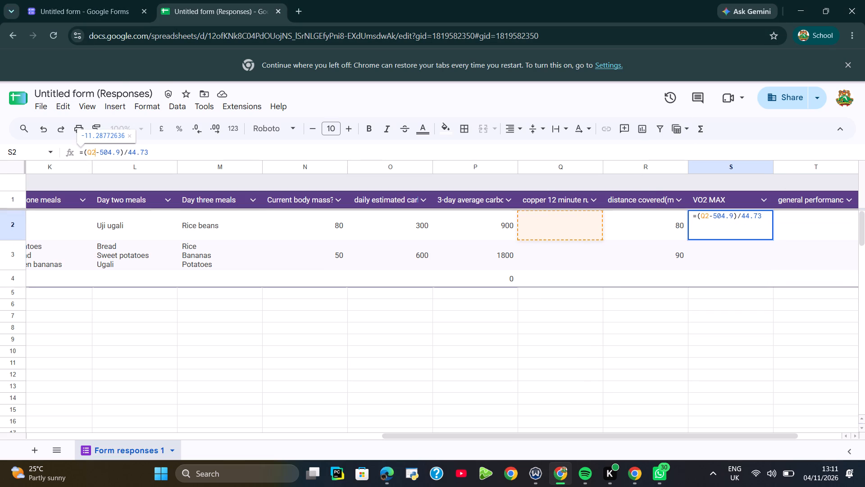
{"action": "key", "text": "BackSpace"}
{"action": "key", "text": "BackSpace"}
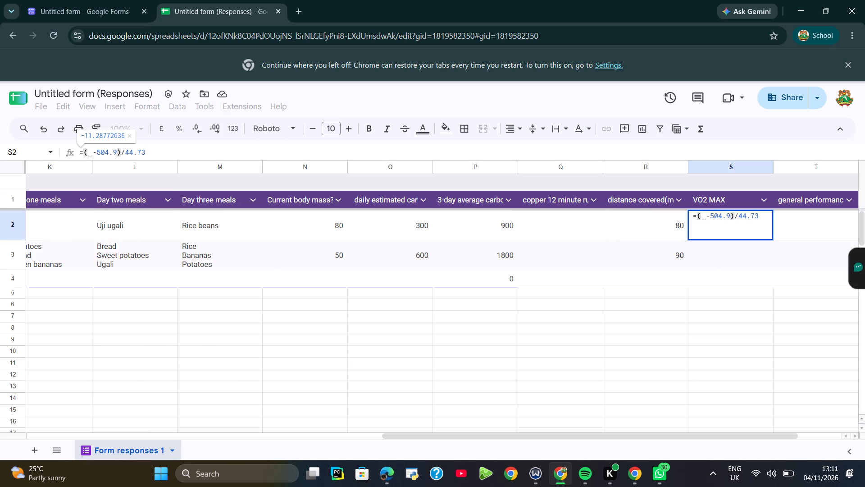
{"action": "key", "text": "r"}
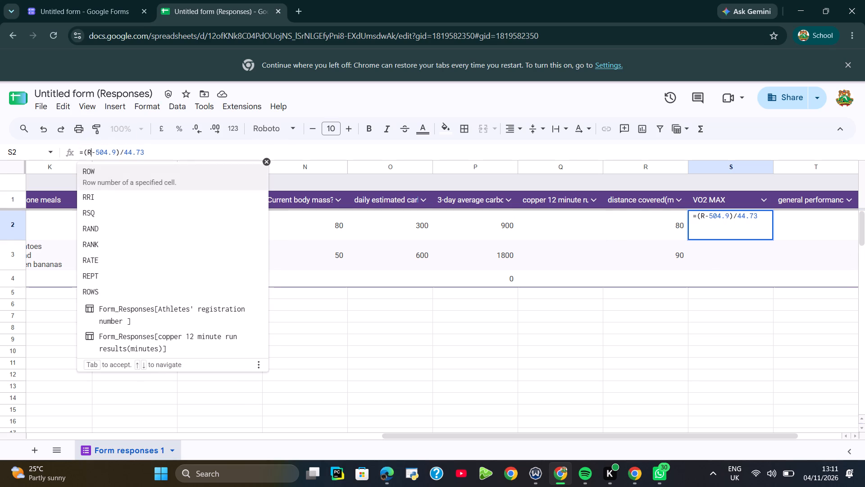
{"action": "key", "text": "2"}
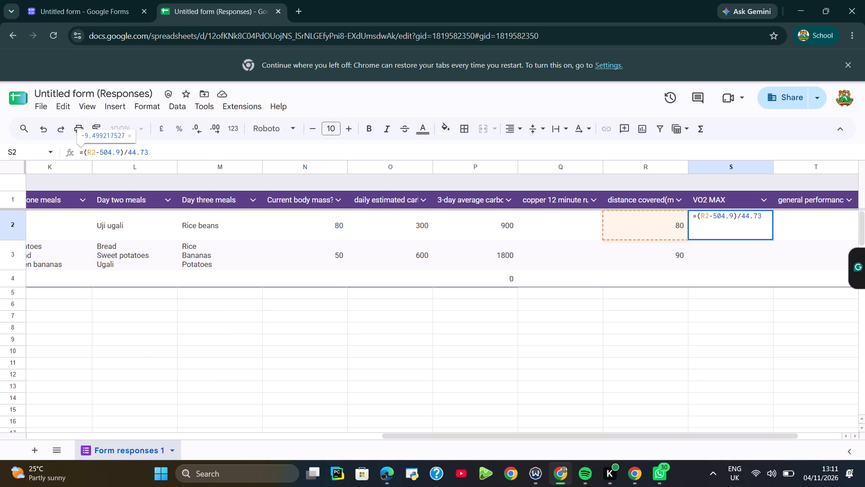
{"action": "left_click", "coordinate": [160, 150]}
{"action": "key", "text": "Return"}
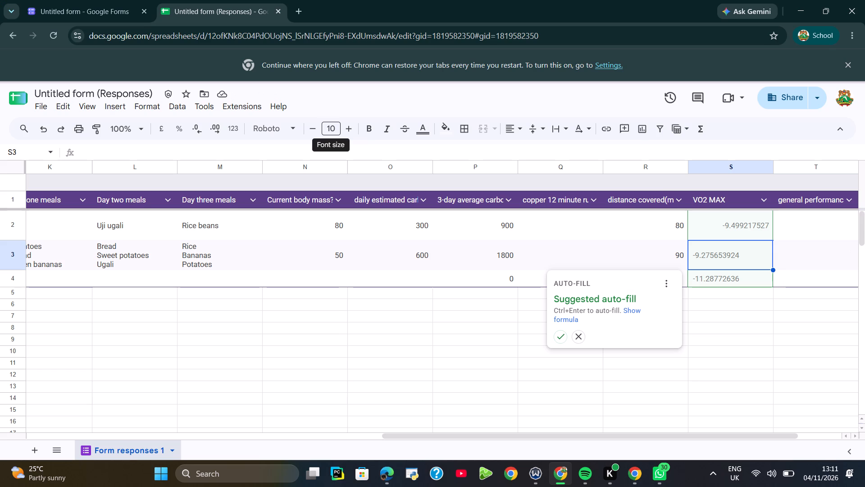
{"action": "key", "text": "Return"}
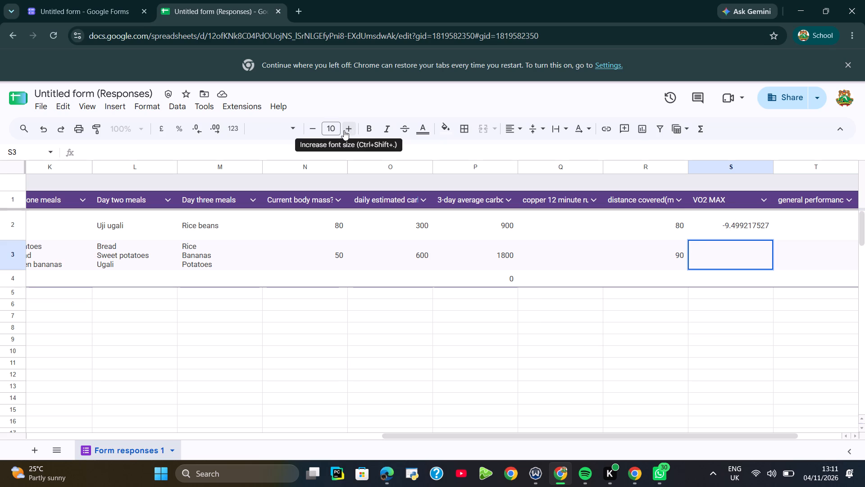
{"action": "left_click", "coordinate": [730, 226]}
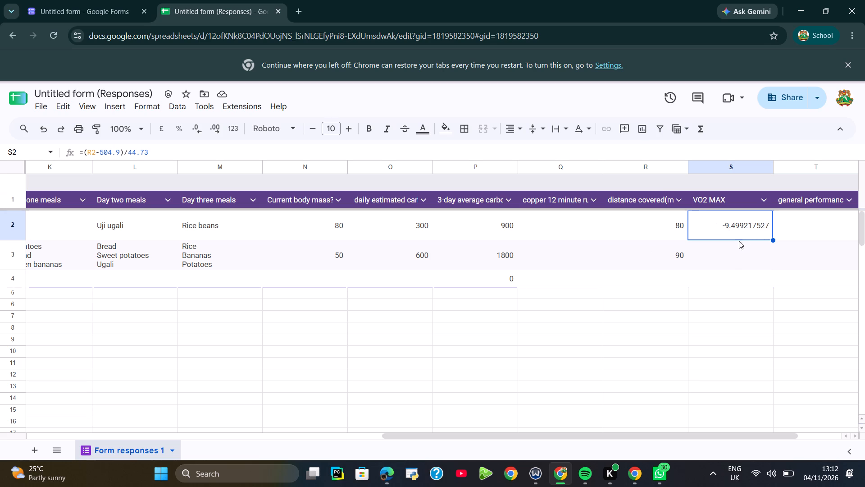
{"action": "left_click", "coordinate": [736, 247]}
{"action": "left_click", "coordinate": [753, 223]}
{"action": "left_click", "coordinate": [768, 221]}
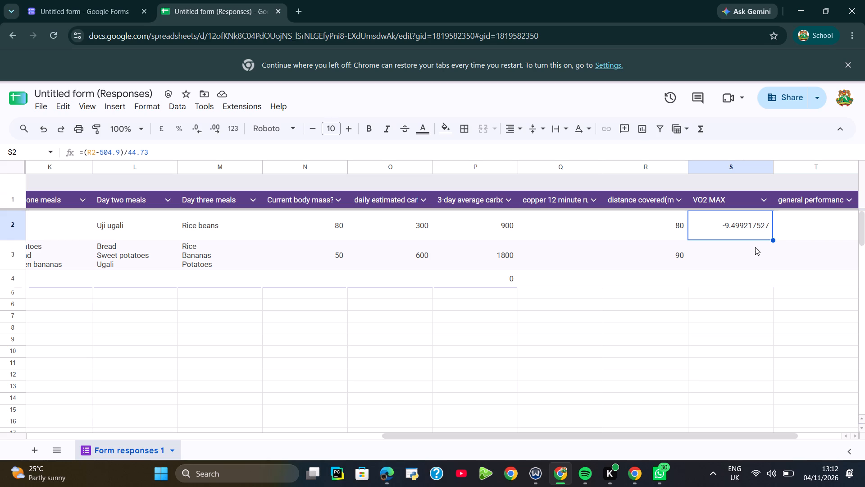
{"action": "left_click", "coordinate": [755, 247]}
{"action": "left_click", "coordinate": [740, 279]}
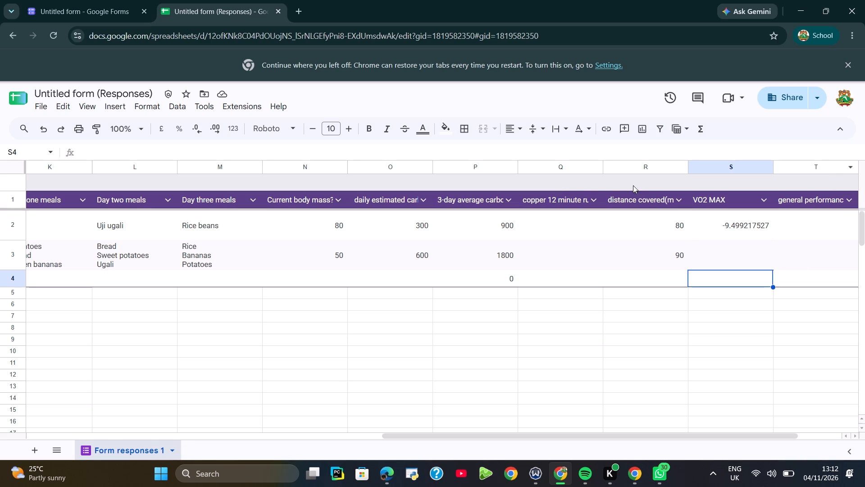
Open cell T2 under the general performance header for editing.
{"action": "left_click", "coordinate": [816, 196]}
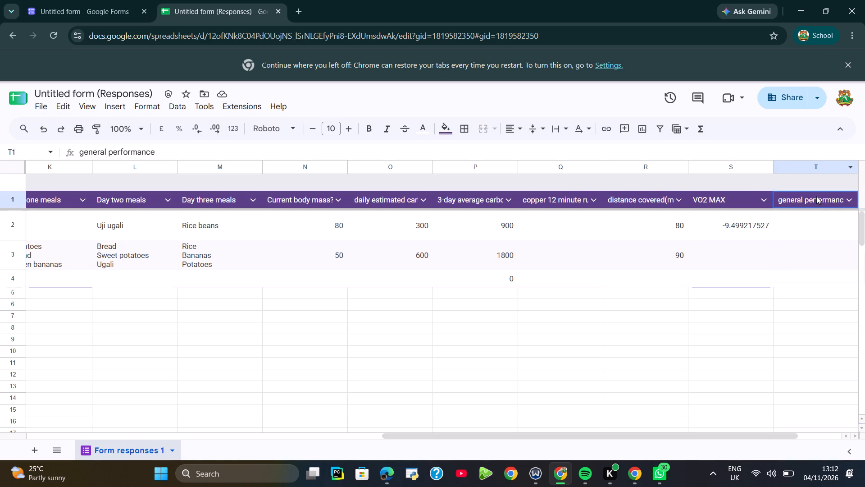
{"action": "left_click", "coordinate": [797, 227]}
{"action": "left_click", "coordinate": [176, 153]}
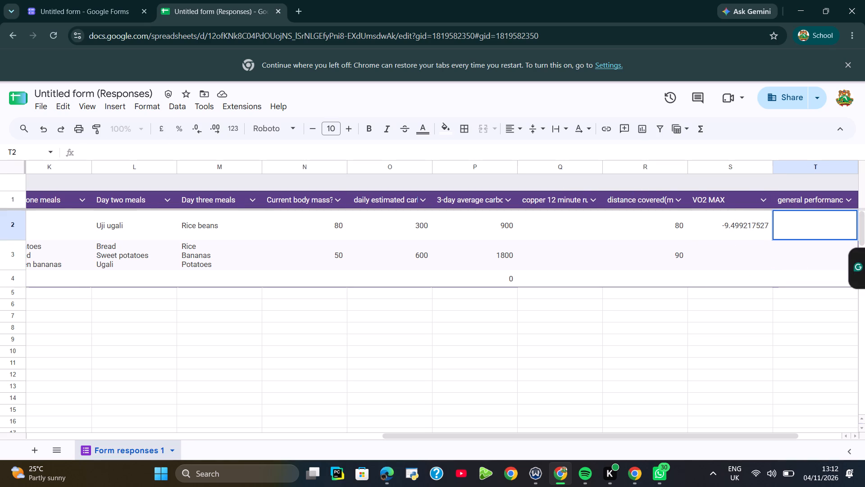
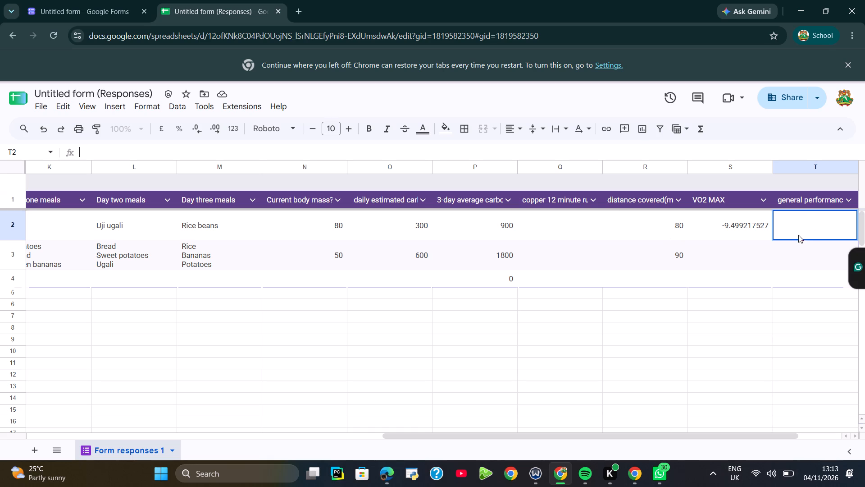
Switch to Spotify and add Party (feat. André 3000) from the My happy place playlist to the queue.
{"action": "left_click", "coordinate": [582, 478]}
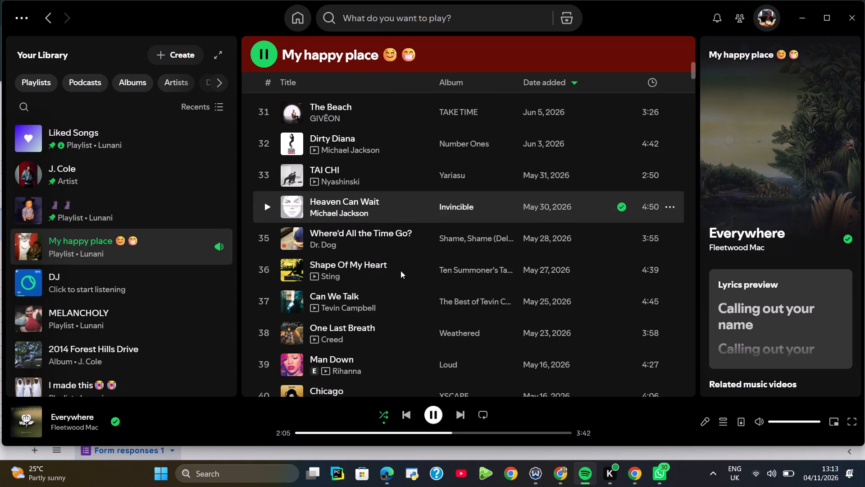
{"action": "scroll", "coordinate": [423, 268], "scroll_direction": "down", "scroll_amount": 1}
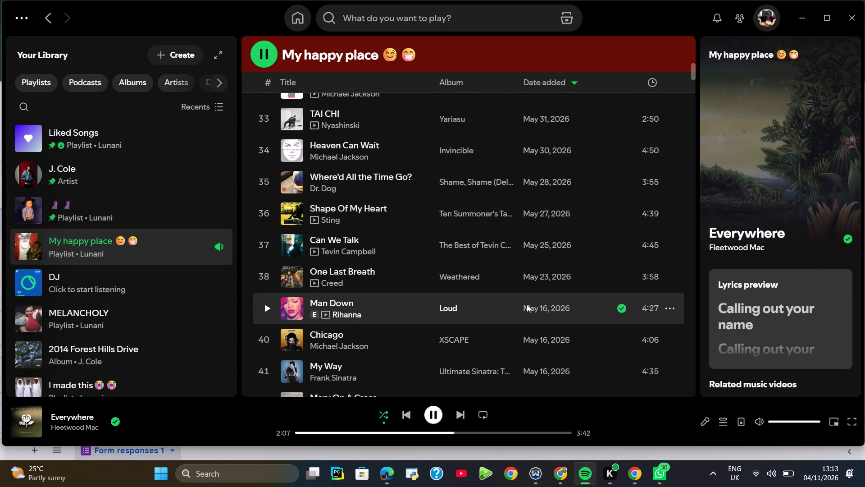
{"action": "scroll", "coordinate": [527, 304], "scroll_direction": "down", "scroll_amount": 3}
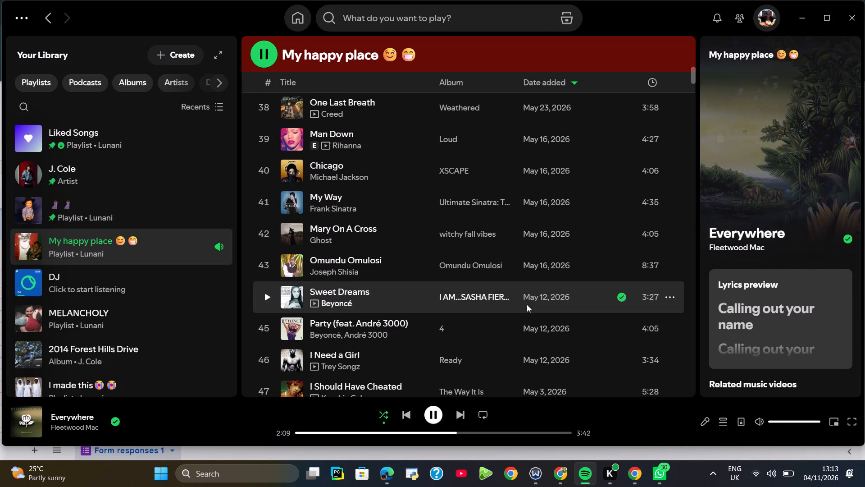
{"action": "scroll", "coordinate": [527, 304], "scroll_direction": "down", "scroll_amount": 1}
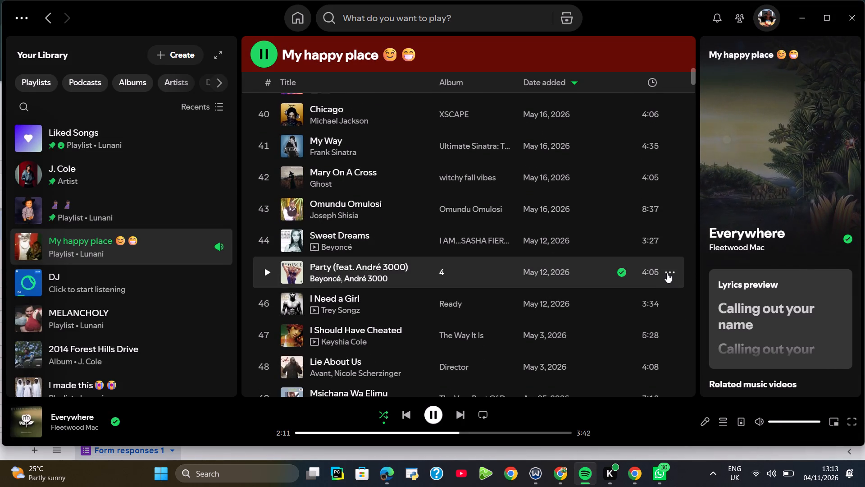
{"action": "left_click", "coordinate": [670, 272]}
{"action": "left_click", "coordinate": [707, 246]}
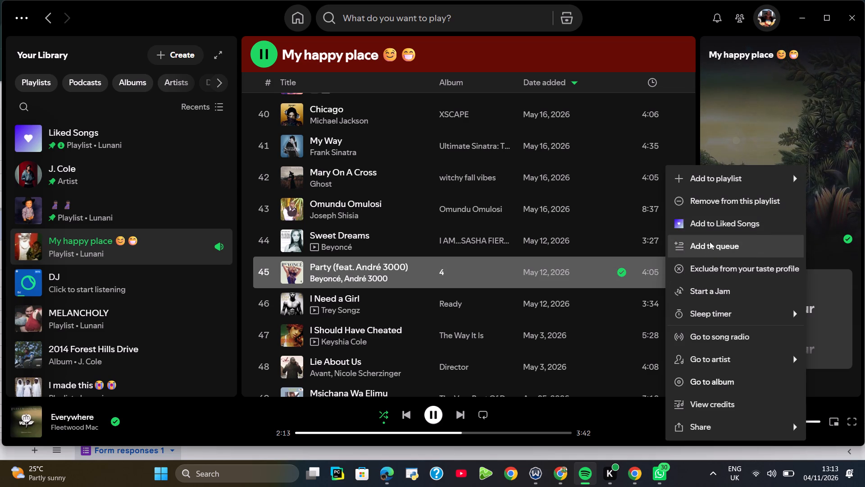
{"action": "left_click", "coordinate": [806, 23]}
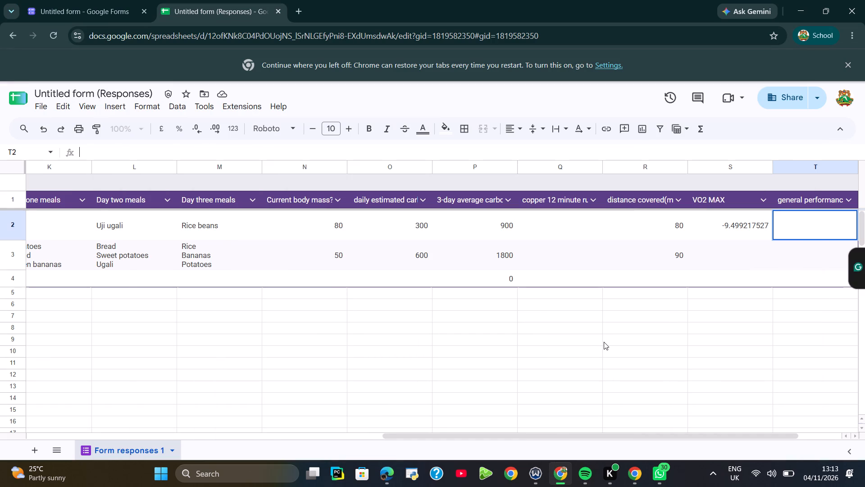
Return to the responses spreadsheet and select the empty cell T2 in the general performance column.
{"action": "left_click", "coordinate": [666, 232]}
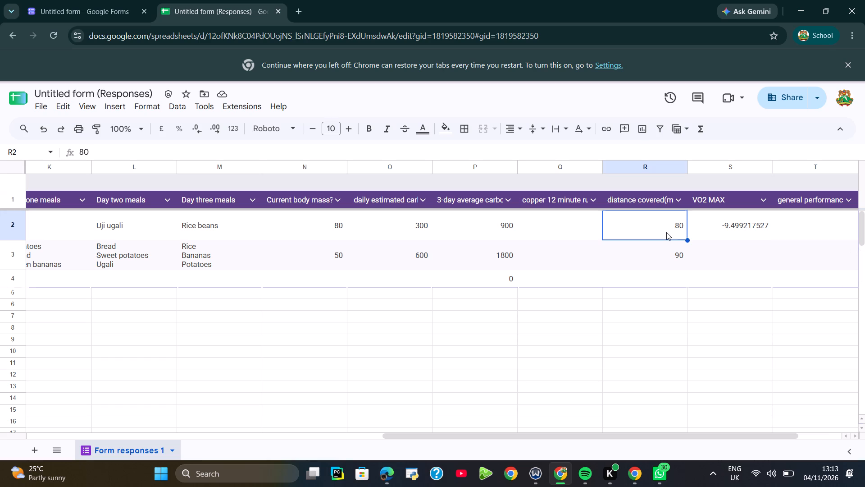
{"action": "left_click", "coordinate": [797, 227]}
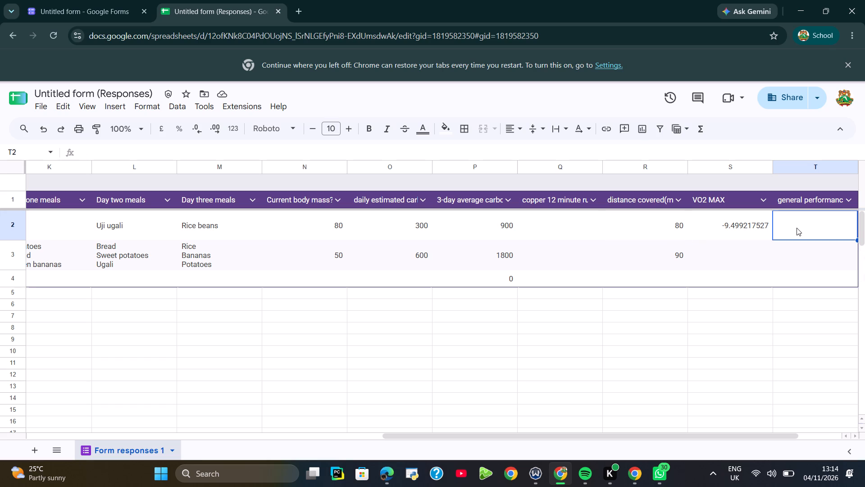
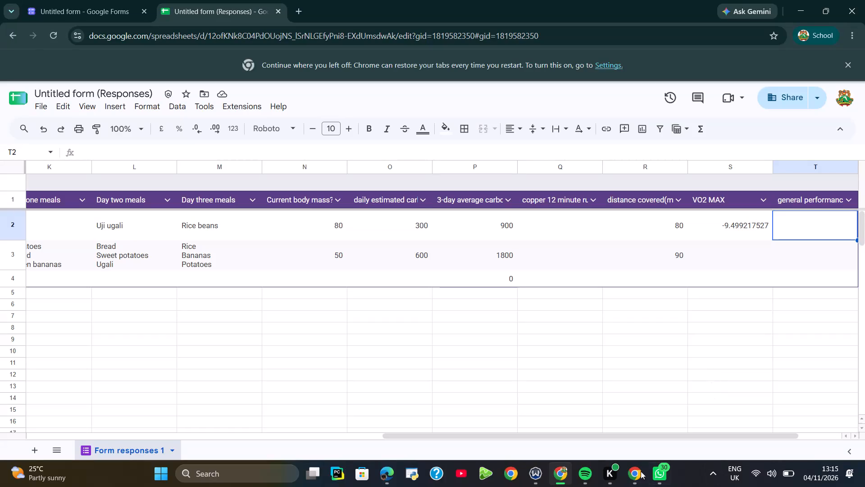
Switch from the responses spreadsheet to WhatsApp.
{"action": "left_click", "coordinate": [668, 475]}
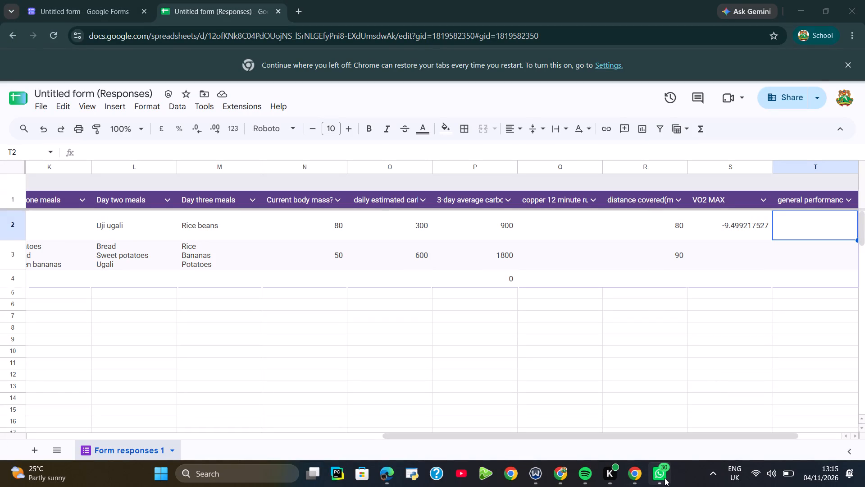
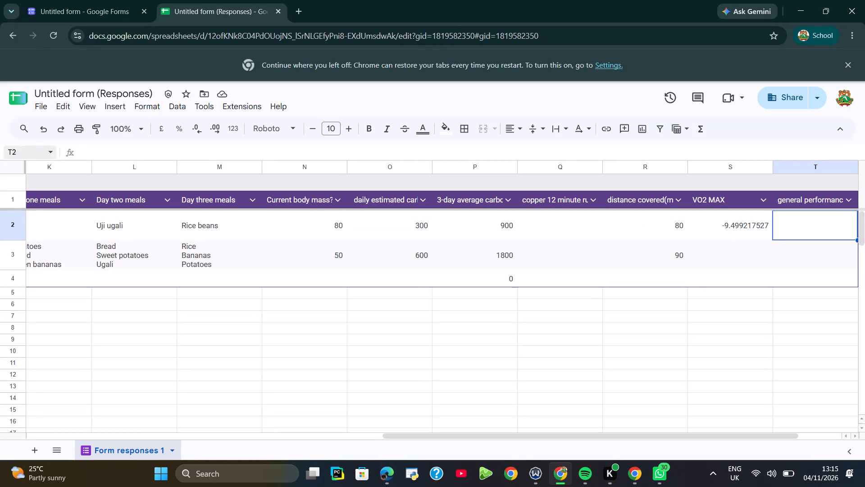
Paste into T2 the nested IF formula rating the R2 distance from "Excellent" above 3200 down to "Very Poor" below 1600.
{"action": "left_click", "coordinate": [815, 224]}
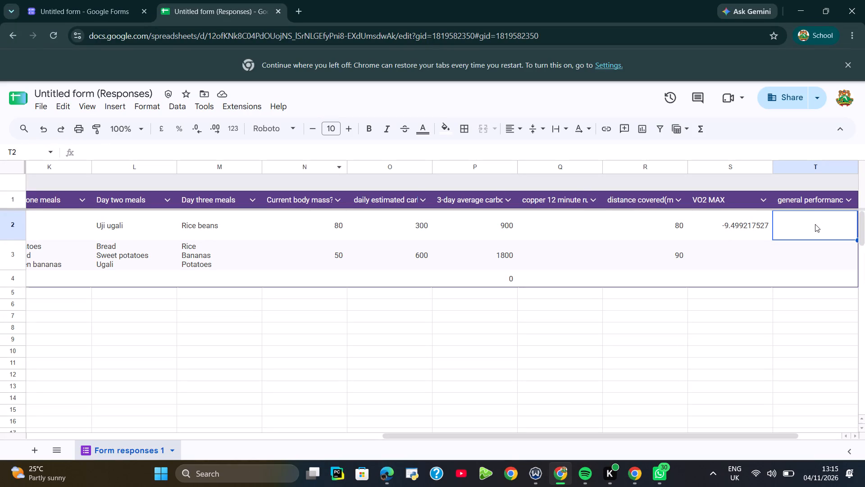
{"action": "right_click", "coordinate": [90, 148]}
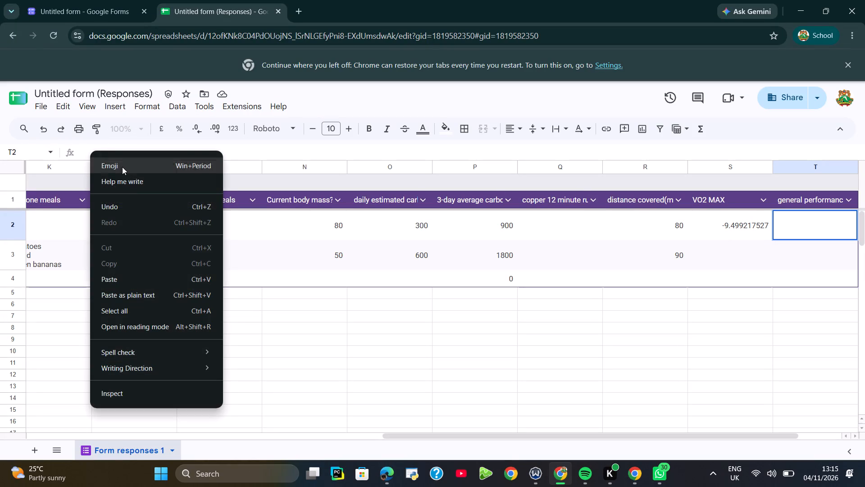
{"action": "left_click", "coordinate": [142, 294]}
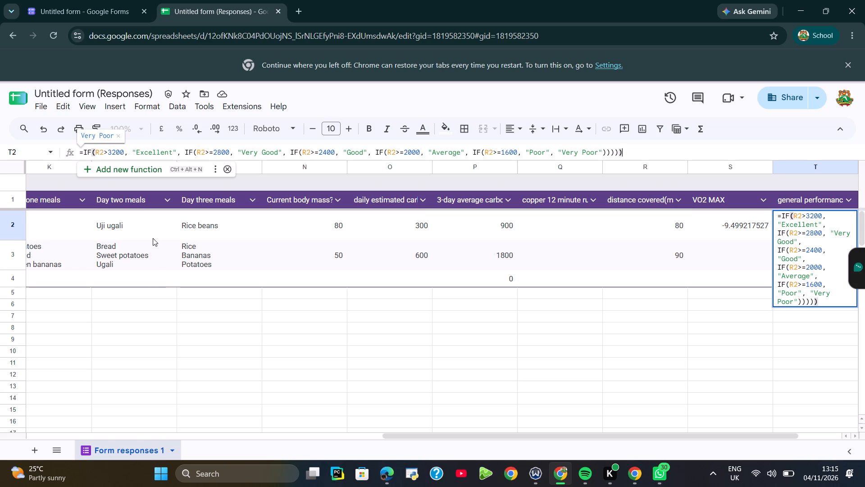
{"action": "left_click", "coordinate": [626, 152]}
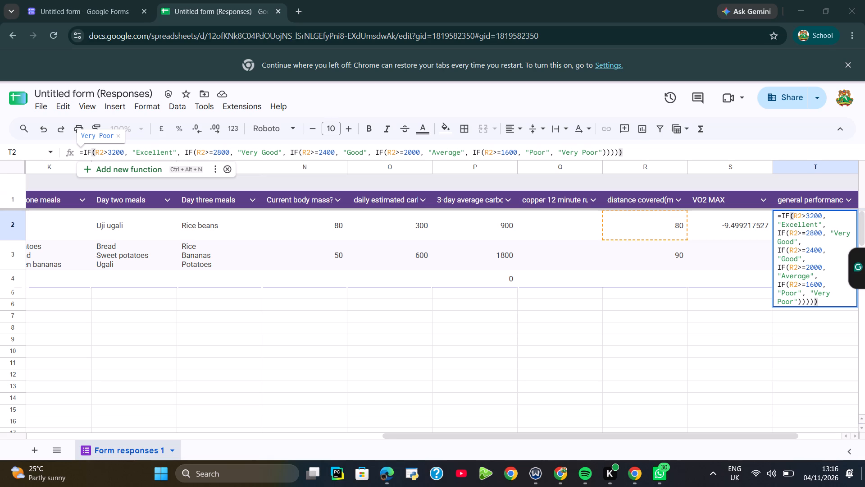
{"action": "key", "text": "Return"}
{"action": "left_click", "coordinate": [637, 155]}
{"action": "key", "text": "Return"}
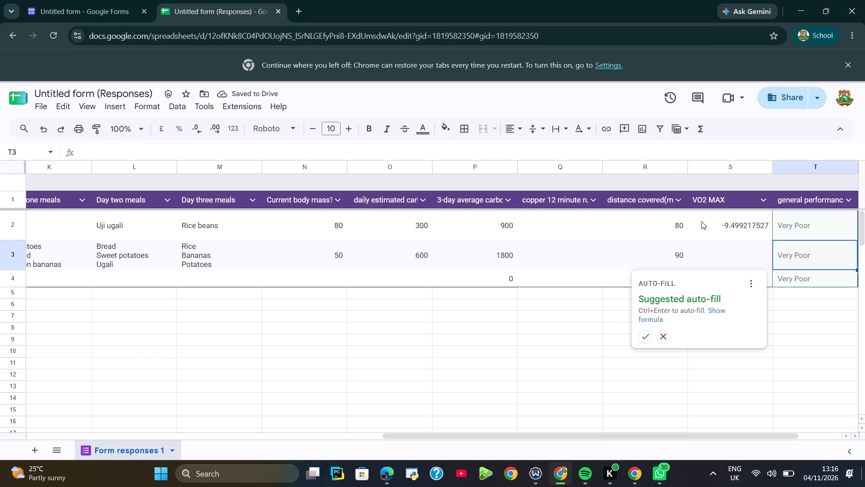
Set the distance covered to 12000 in R2 and 3000 in R3.
{"action": "left_click", "coordinate": [683, 227]}
{"action": "key", "text": "BackSpace"}
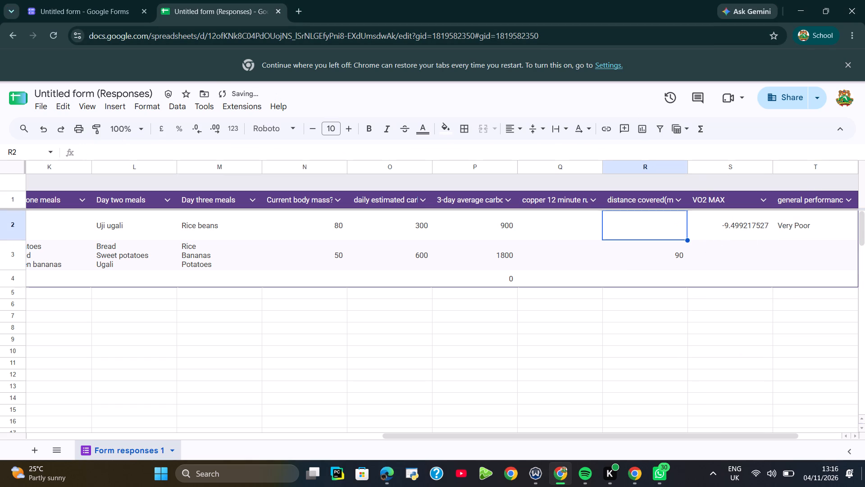
{"action": "type", "text": "12000"}
{"action": "key", "text": "Return"}
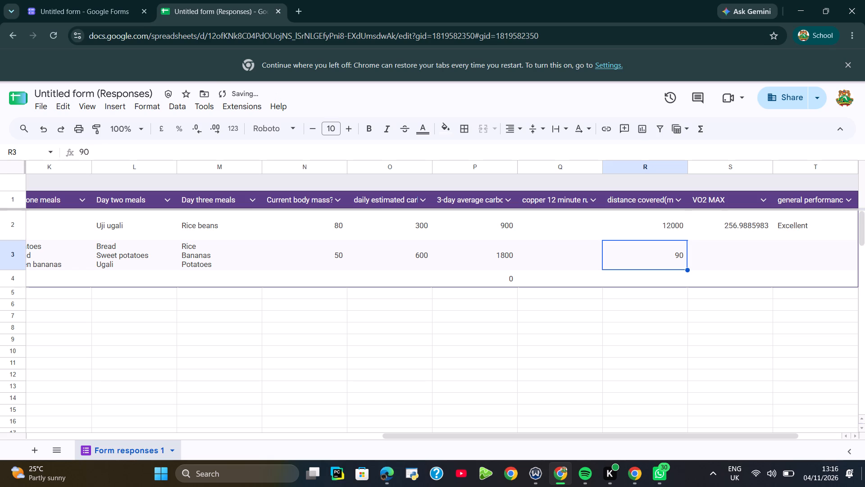
{"action": "key", "text": "BackSpace"}
{"action": "key", "text": "BackSpace"}
{"action": "type", "text": "300"}
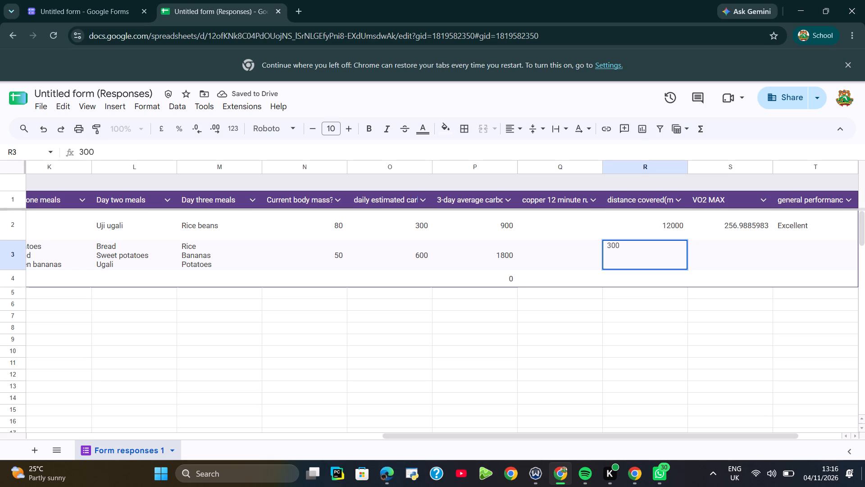
{"action": "key", "text": "0"}
{"action": "key", "text": "Return"}
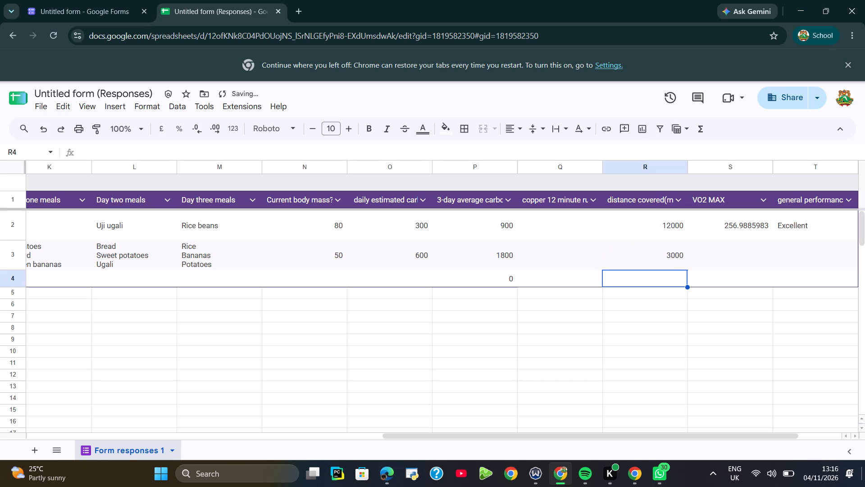
Fill the VO2 MAX and general performance formulas from row 2 down to row 3.
{"action": "left_click_drag", "start_coordinate": [746, 235], "coordinate": [746, 246]}
{"action": "left_click", "coordinate": [737, 259]}
{"action": "left_click", "coordinate": [749, 223]}
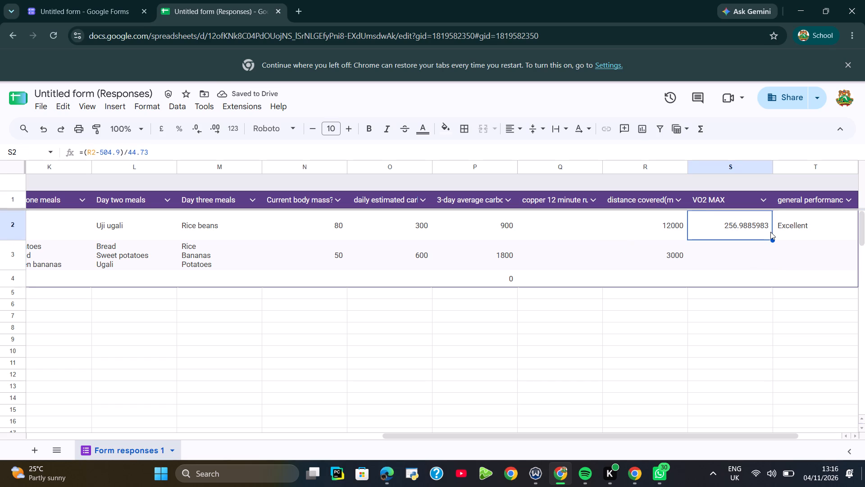
{"action": "left_click_drag", "start_coordinate": [772, 239], "coordinate": [776, 266]}
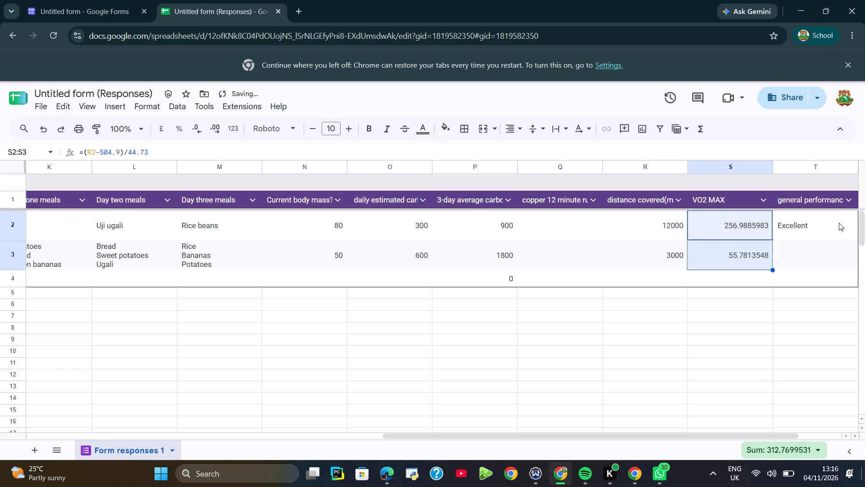
{"action": "left_click", "coordinate": [826, 225]}
{"action": "left_click_drag", "start_coordinate": [856, 240], "coordinate": [857, 241]}
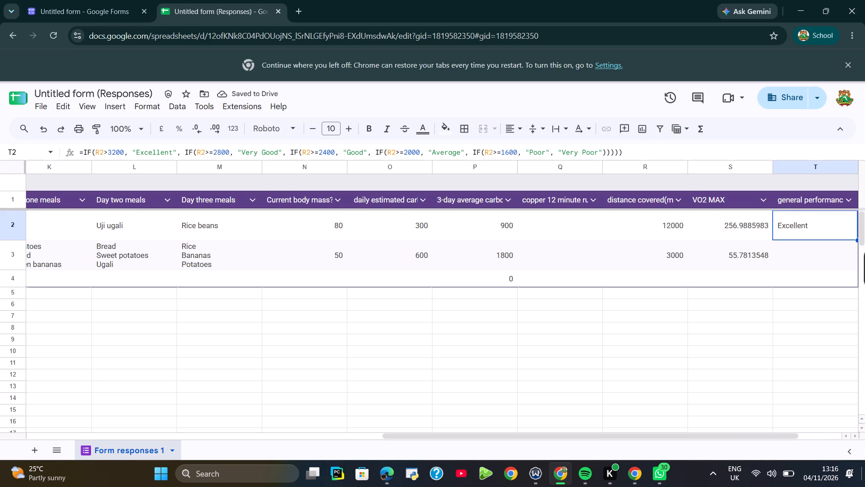
{"action": "left_click_drag", "start_coordinate": [857, 241], "coordinate": [864, 262]}
{"action": "left_click_drag", "start_coordinate": [864, 262], "coordinate": [796, 258]}
{"action": "left_click", "coordinate": [769, 366]}
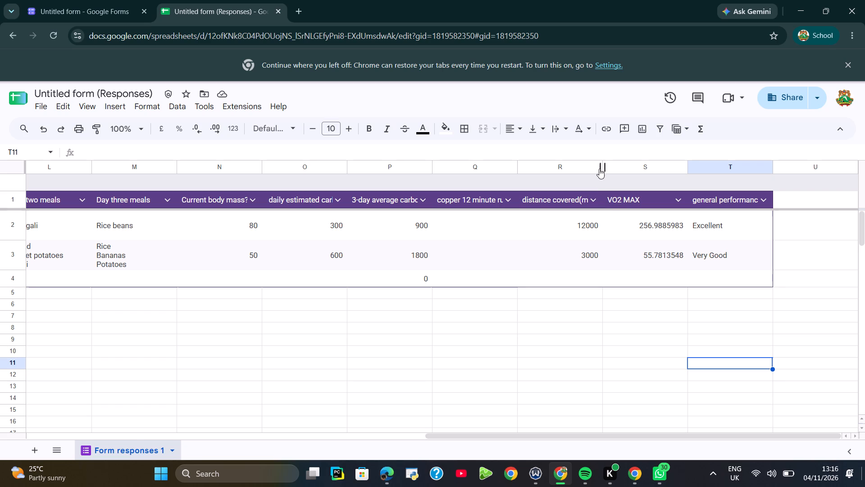
Widen the distance covered, copper 12 minute run and 3-day average carbohydrate columns slightly to show more of their headers.
{"action": "left_click_drag", "start_coordinate": [605, 168], "coordinate": [615, 166]}
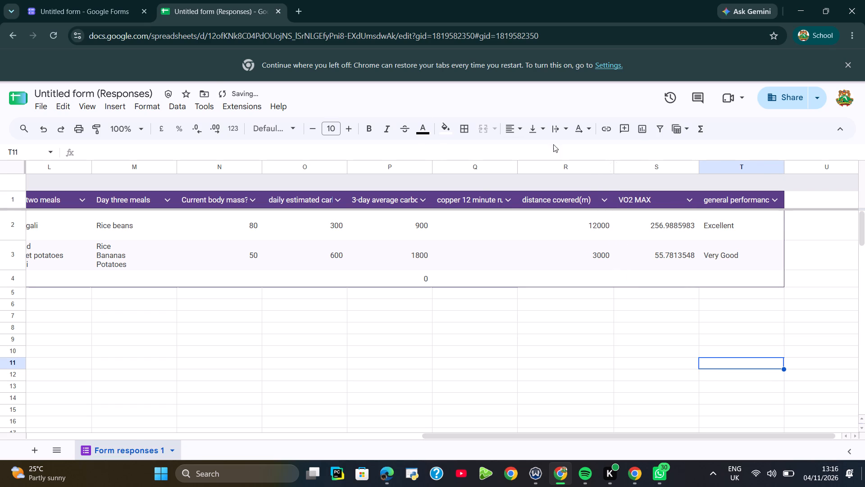
{"action": "left_click_drag", "start_coordinate": [519, 166], "coordinate": [527, 169]}
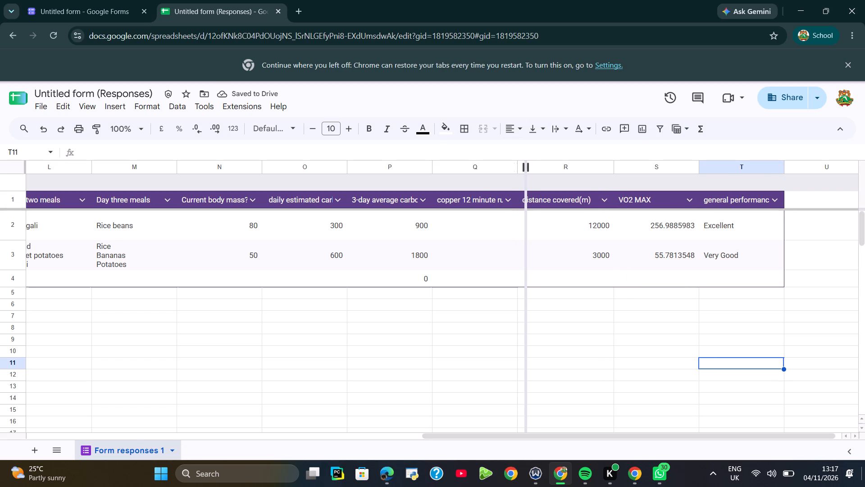
{"action": "left_click_drag", "start_coordinate": [527, 169], "coordinate": [526, 170]}
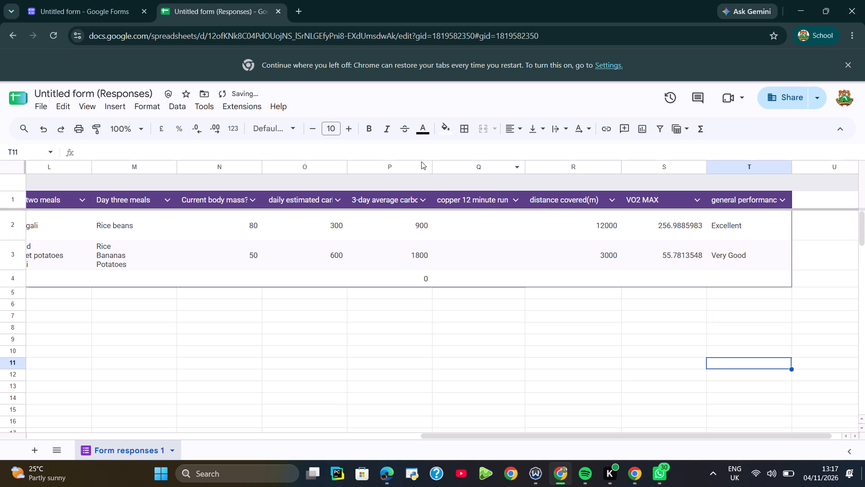
{"action": "left_click_drag", "start_coordinate": [434, 167], "coordinate": [444, 170]}
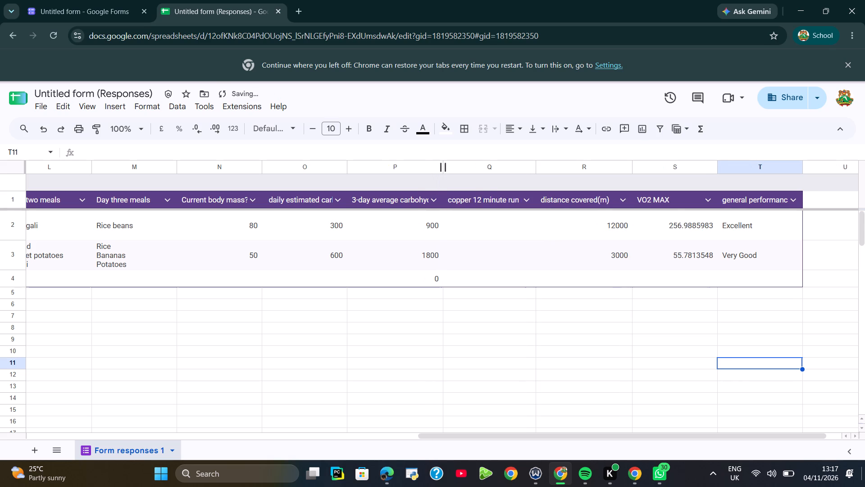
{"action": "left_click_drag", "start_coordinate": [444, 162], "coordinate": [452, 162]}
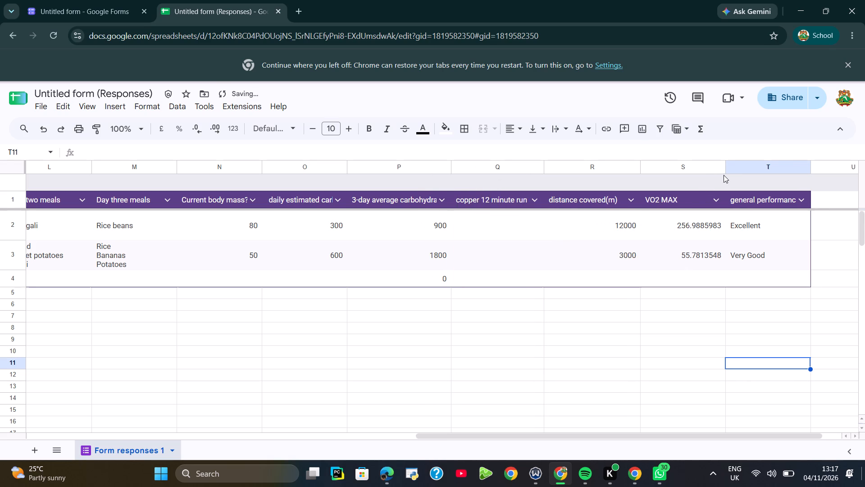
Insert two blank table columns between the daily estimated carbohydrate intake and 3-day average carbohydrate columns.
{"action": "left_click", "coordinate": [824, 279]}
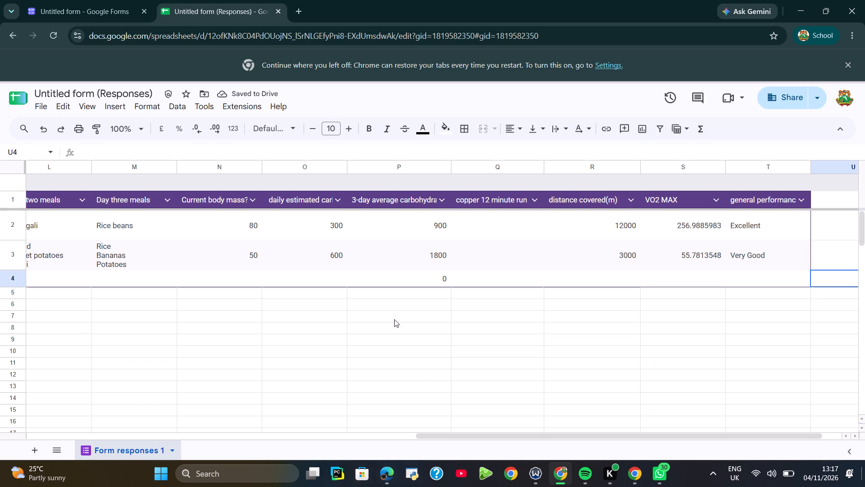
{"action": "left_click", "coordinate": [383, 308]}
{"action": "left_click", "coordinate": [434, 273]}
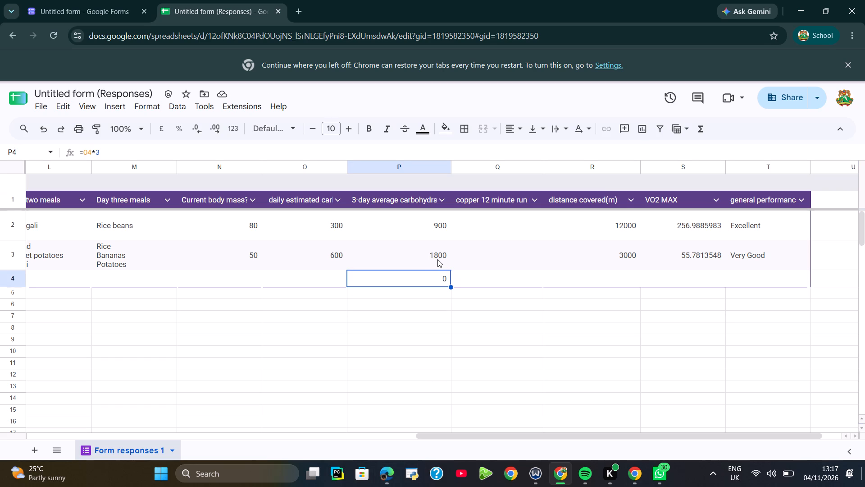
{"action": "left_click", "coordinate": [347, 163]}
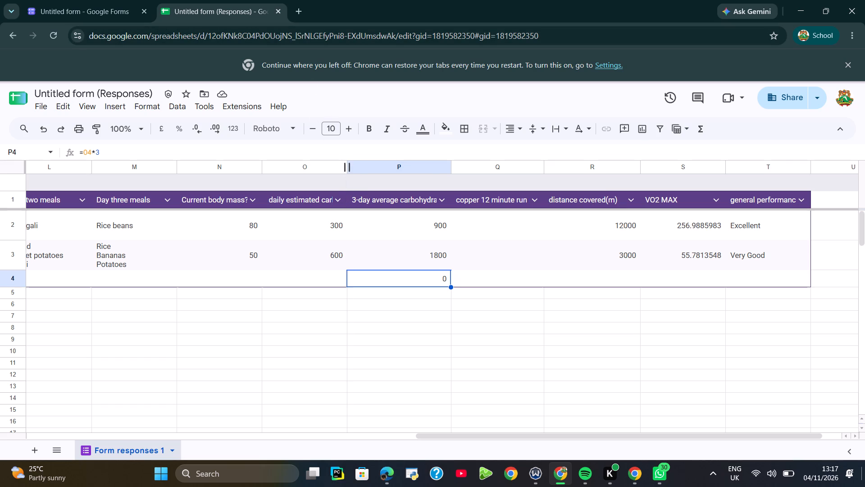
{"action": "right_click", "coordinate": [348, 163]}
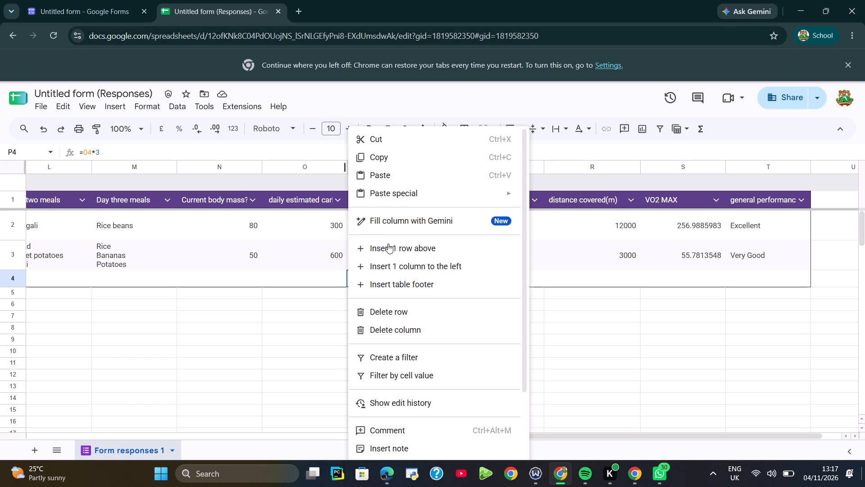
{"action": "left_click", "coordinate": [395, 259]}
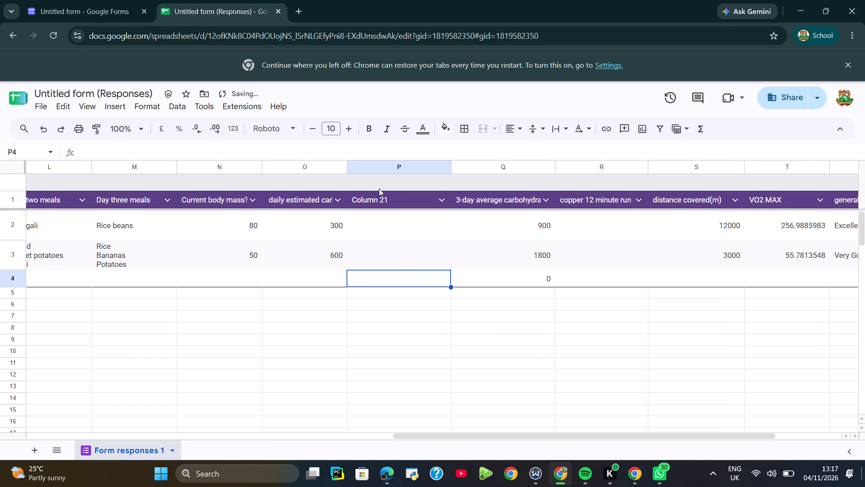
{"action": "left_click", "coordinate": [450, 169]}
{"action": "left_click", "coordinate": [450, 165]}
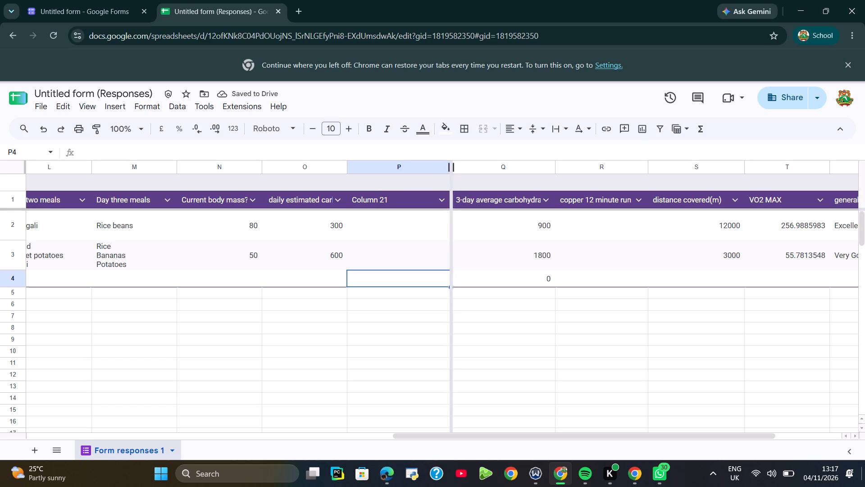
{"action": "left_click", "coordinate": [452, 166]}
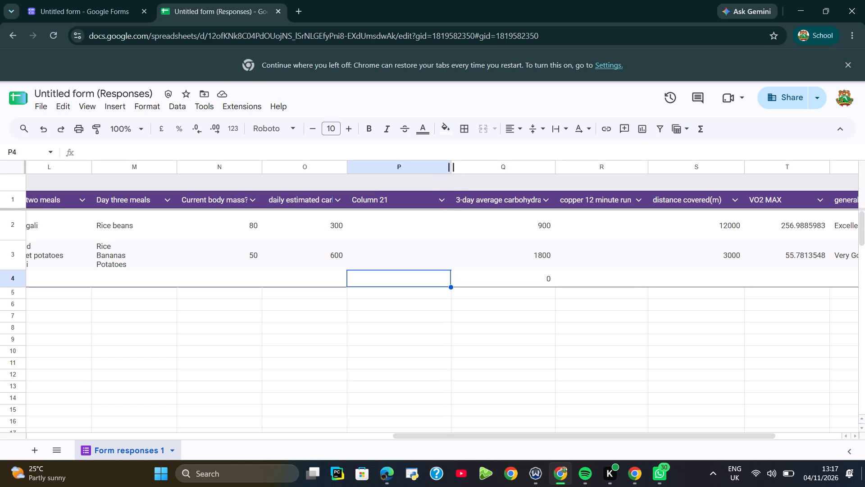
{"action": "left_click", "coordinate": [452, 169]}
{"action": "right_click", "coordinate": [452, 169]}
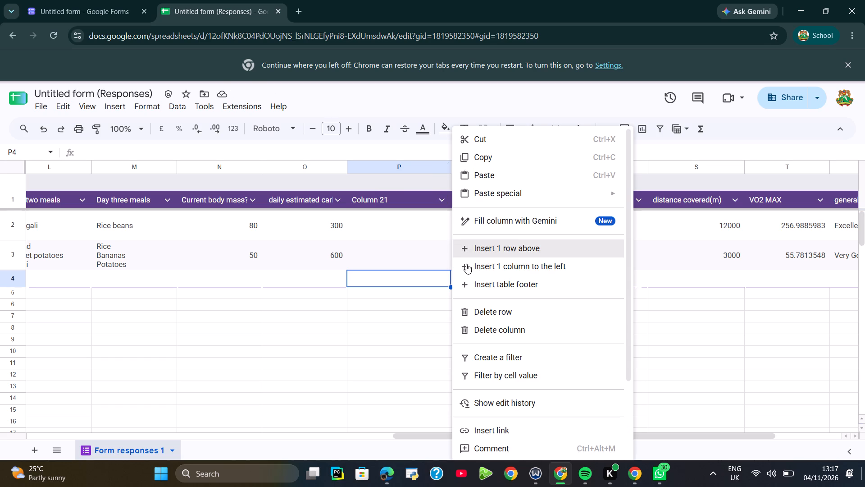
{"action": "left_click", "coordinate": [489, 270]}
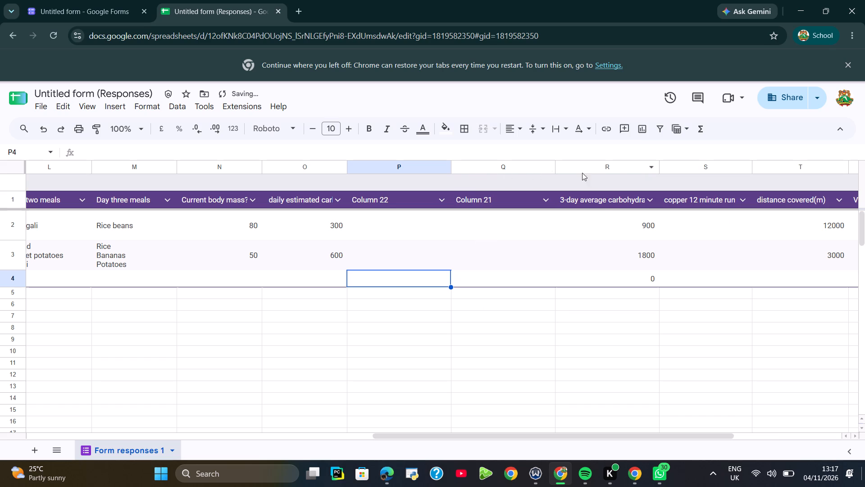
Rename the header in O1 as "daily estimated carbohydrate intake ( day one)(g/day)".
{"action": "left_click", "coordinate": [318, 200]}
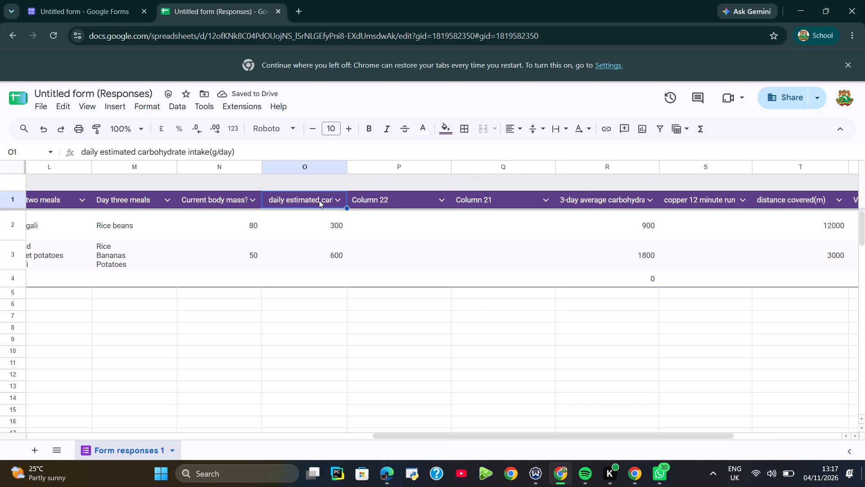
{"action": "left_click", "coordinate": [209, 155]}
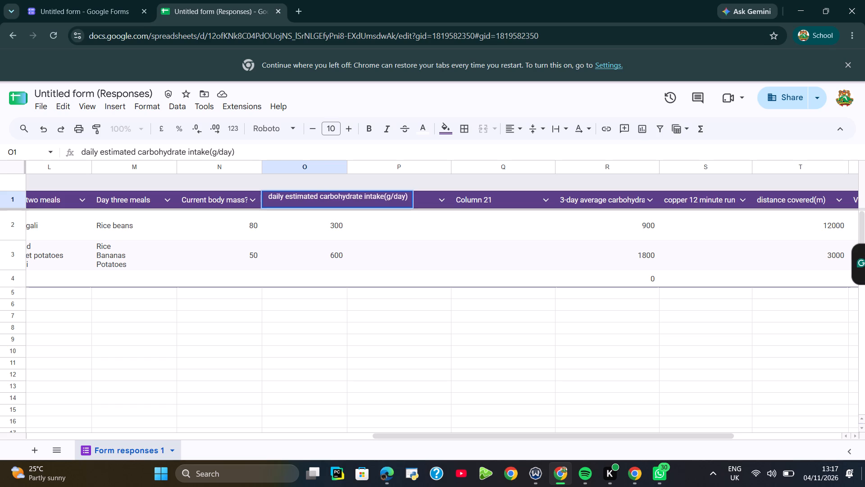
{"action": "key", "text": "space"}
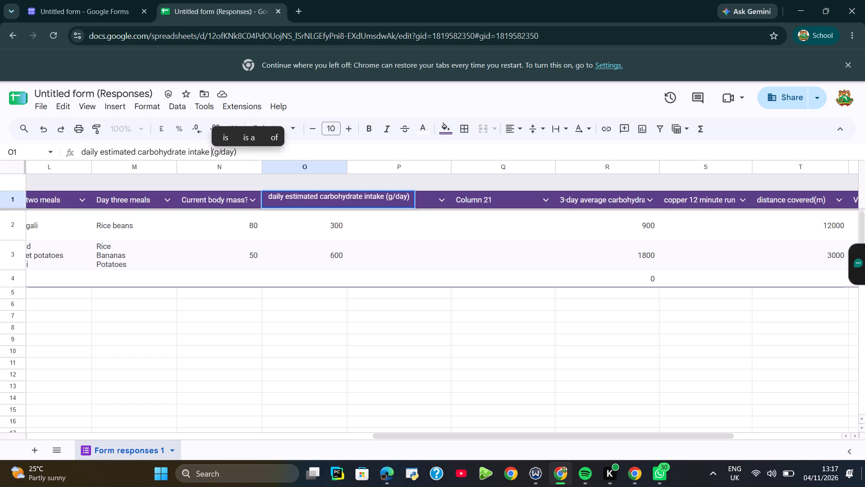
{"action": "key", "text": "9"}
{"action": "key", "text": "BackSpace"}
{"action": "key", "text": "shift+parenleft"}
{"action": "key", "text": "space"}
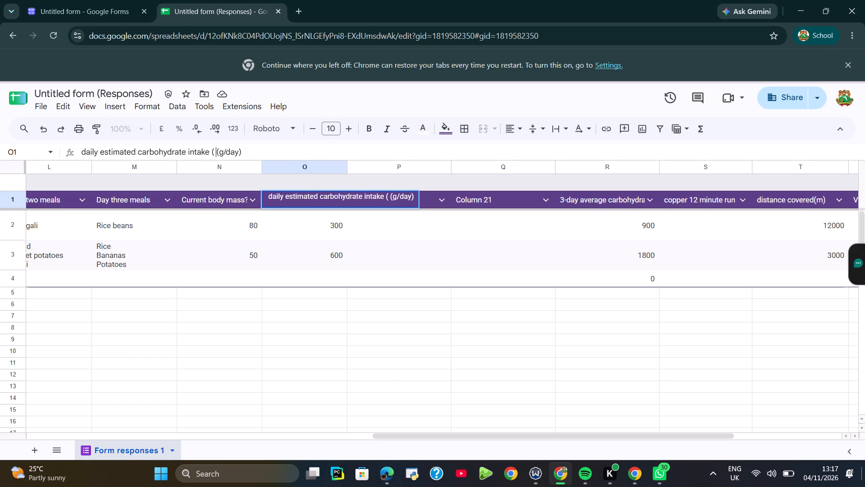
{"action": "type", "text": "day"}
{"action": "key", "text": "space"}
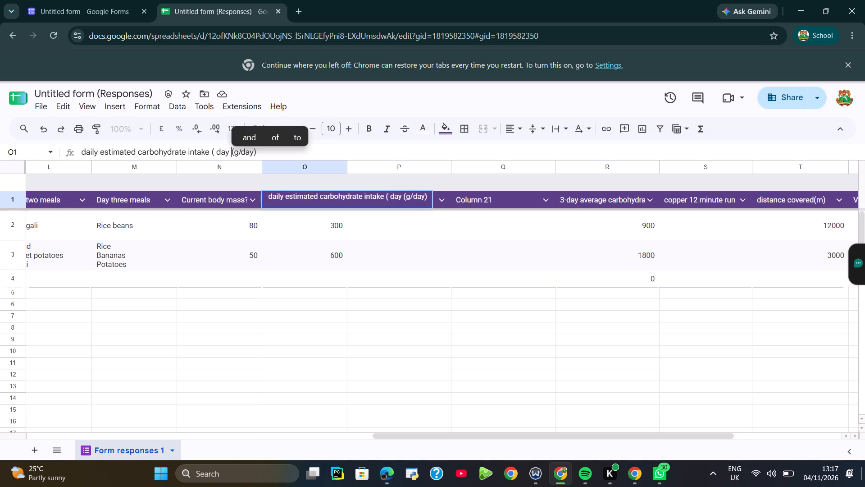
{"action": "type", "text": "one"}
{"action": "key", "text": "shift+parenright"}
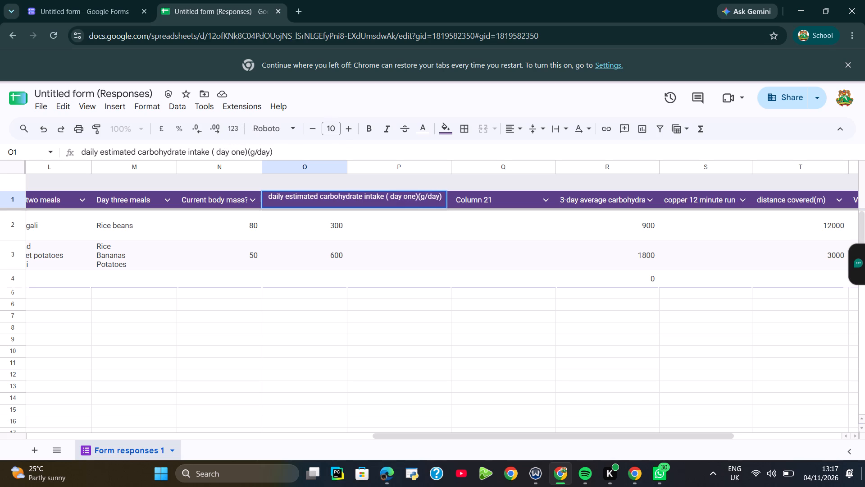
{"action": "left_click", "coordinate": [505, 202]}
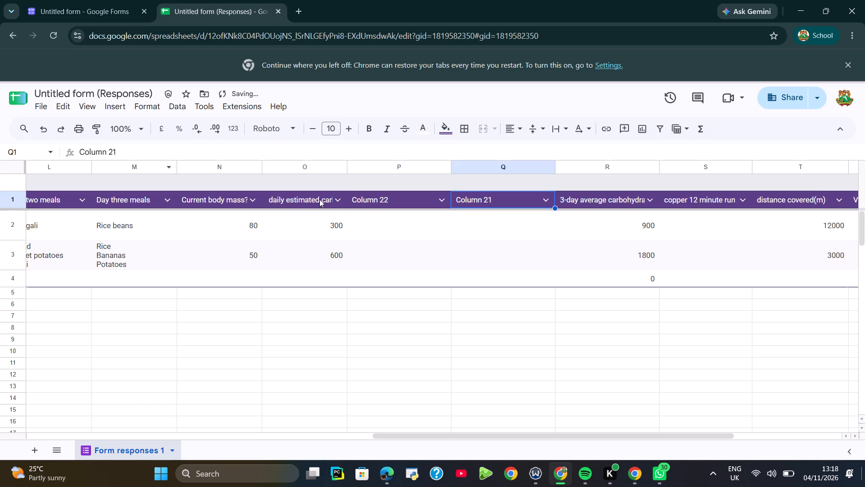
Copy the day one header text into Q1, replacing its placeholder name, and change the wording to "day two".
{"action": "left_click", "coordinate": [304, 197]}
{"action": "left_click_drag", "start_coordinate": [276, 149], "coordinate": [228, 146]}
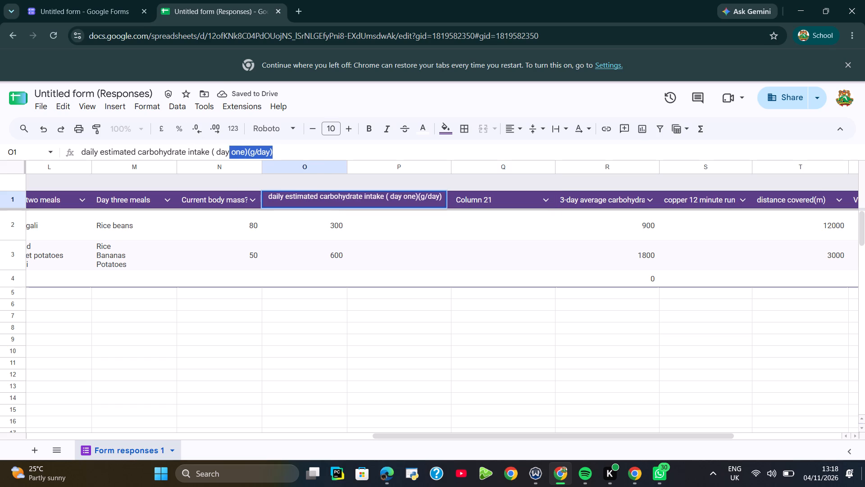
{"action": "left_click_drag", "start_coordinate": [228, 146], "coordinate": [83, 146]}
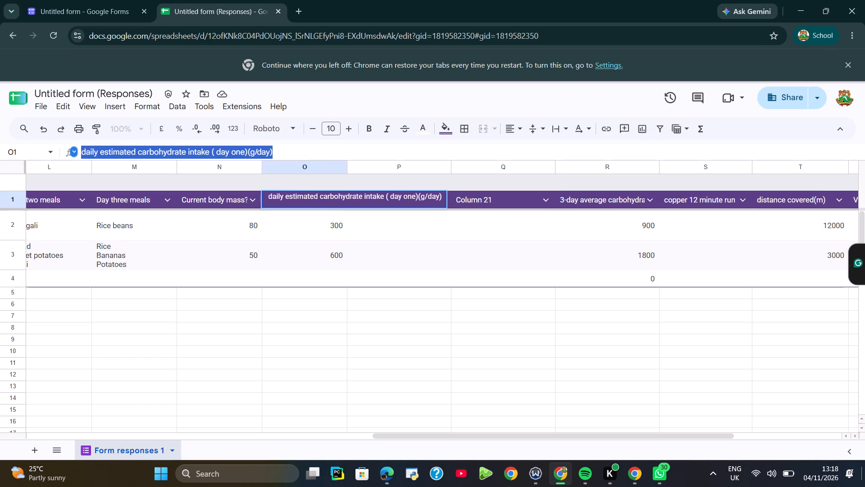
{"action": "right_click", "coordinate": [95, 149]}
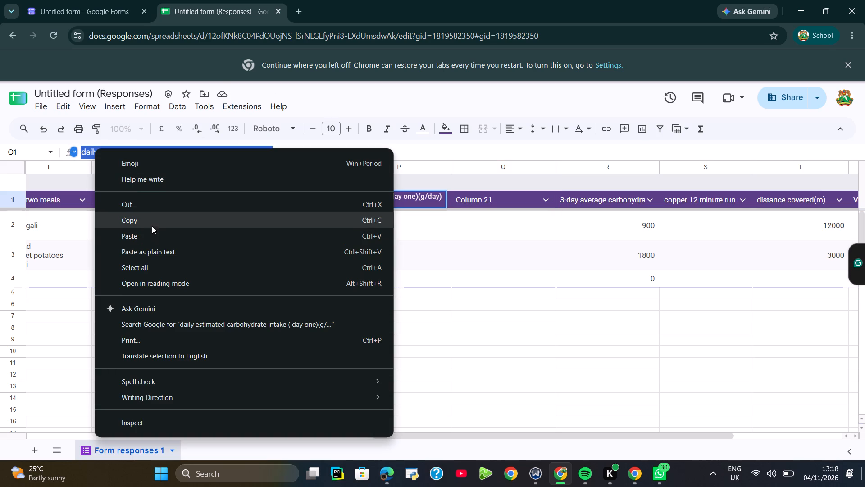
{"action": "left_click", "coordinate": [157, 222]}
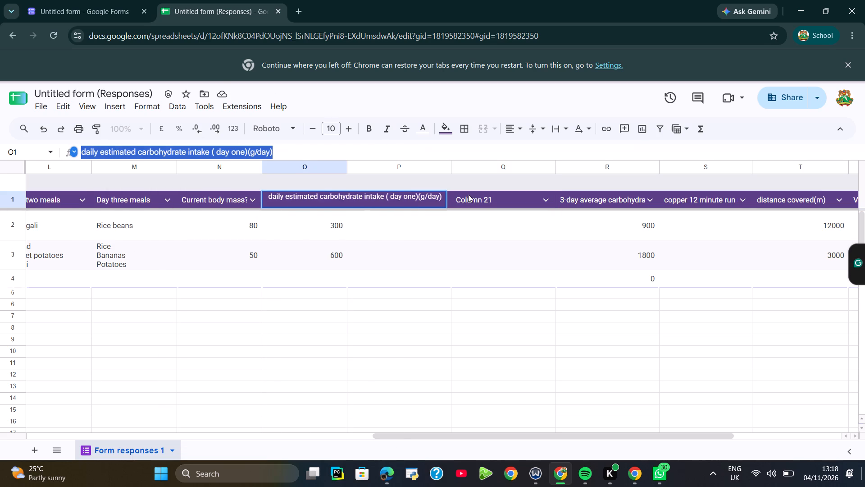
{"action": "left_click", "coordinate": [469, 202]}
{"action": "left_click", "coordinate": [128, 152]}
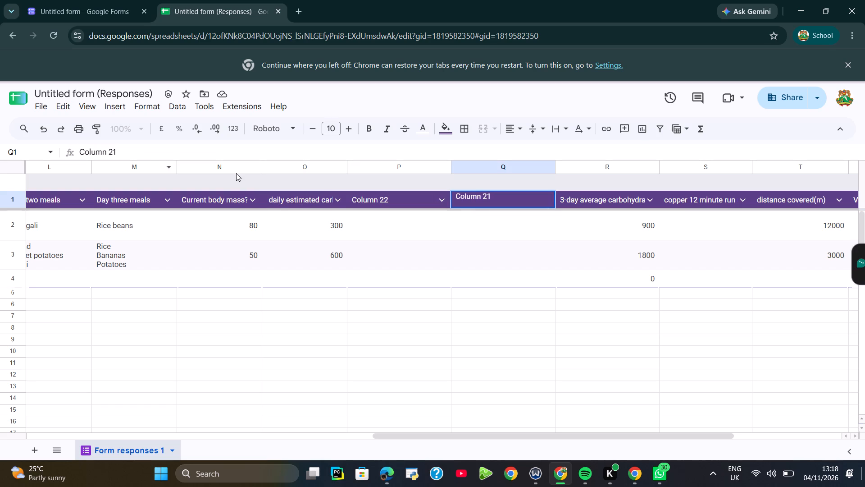
{"action": "key", "text": "BackSpace"}
{"action": "key", "text": "BackSpace"}
{"action": "key", "text": "BackSpace"}
{"action": "key", "text": "BackSpace"}
{"action": "key", "text": "BackSpace"}
{"action": "key", "text": "BackSpace"}
{"action": "key", "text": "BackSpace"}
{"action": "key", "text": "BackSpace"}
{"action": "key", "text": "BackSpace"}
{"action": "key", "text": "BackSpace"}
{"action": "key", "text": "BackSpace"}
{"action": "key", "text": "BackSpace"}
{"action": "key", "text": "BackSpace"}
{"action": "key", "text": "BackSpace"}
{"action": "key", "text": "BackSpace"}
{"action": "key", "text": "BackSpace"}
{"action": "right_click", "coordinate": [96, 148]}
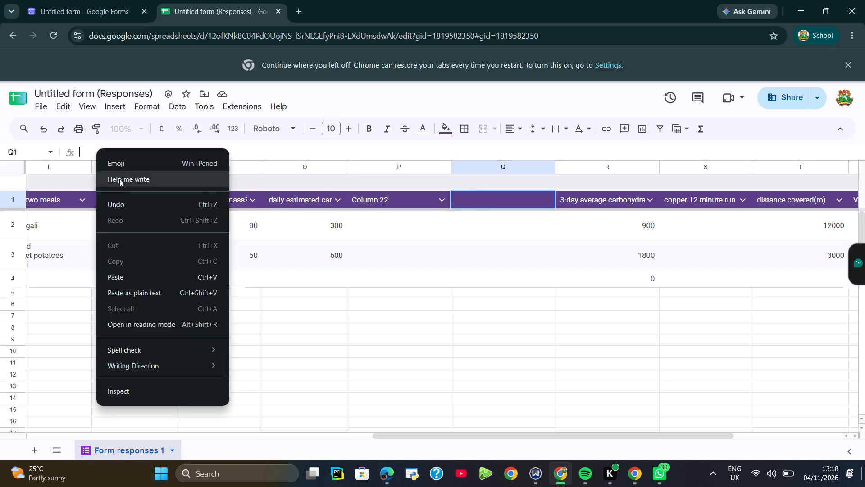
{"action": "left_click", "coordinate": [129, 290]}
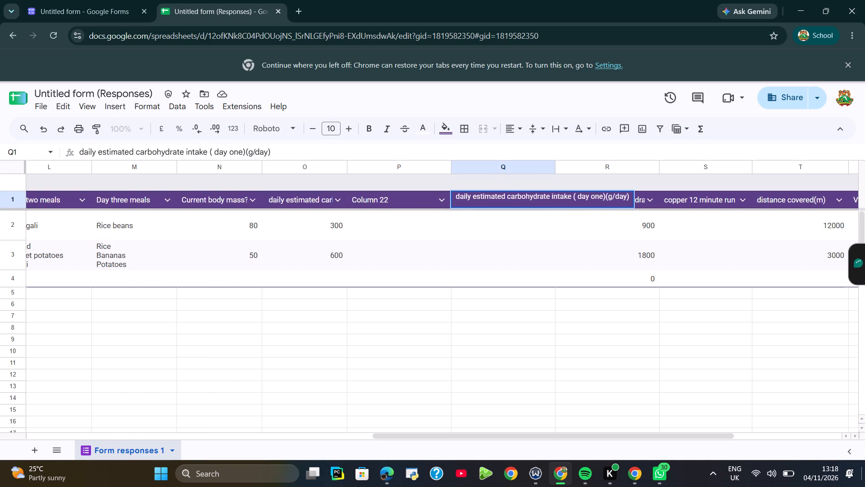
{"action": "left_click", "coordinate": [242, 152]}
{"action": "key", "text": "BackSpace"}
{"action": "key", "text": "BackSpace"}
{"action": "key", "text": "BackSpace"}
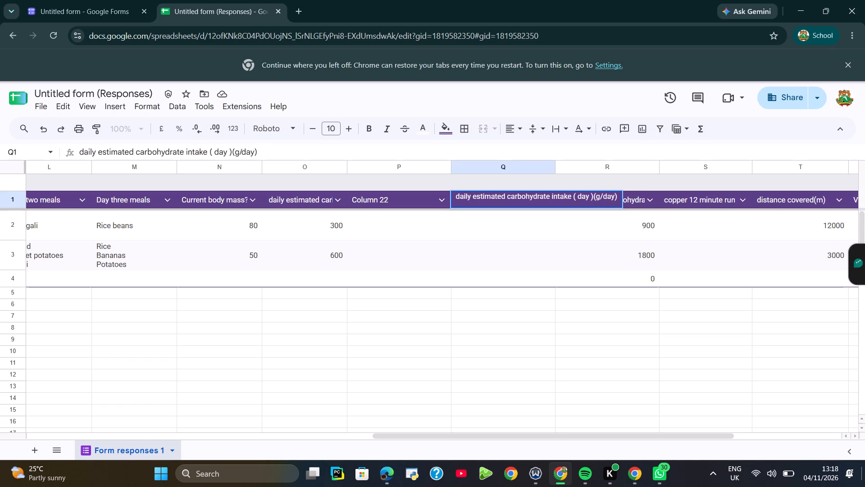
{"action": "type", "text": "two"}
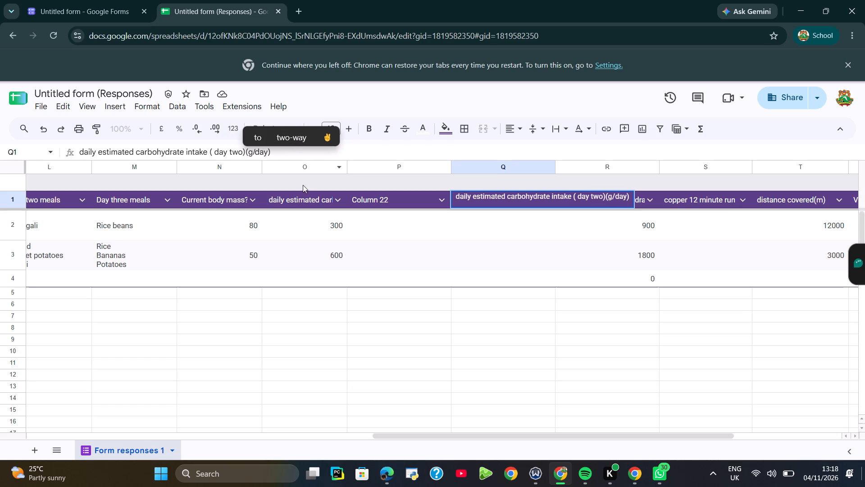
{"action": "key", "text": "Return"}
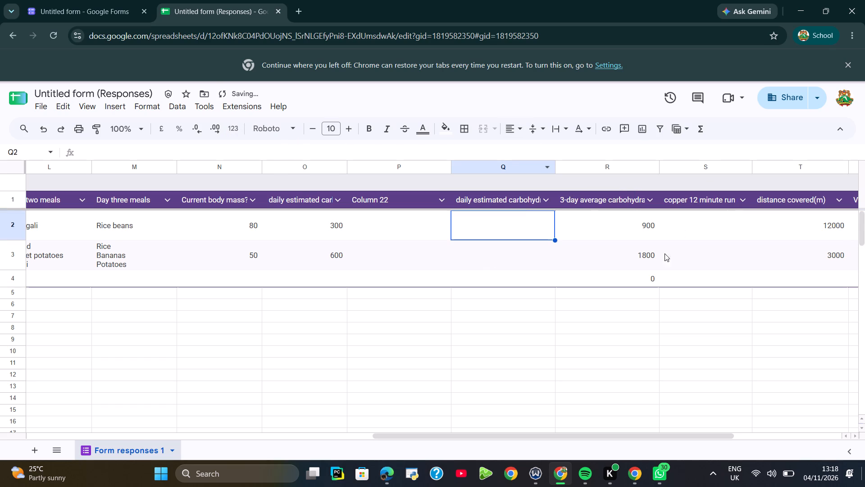
Delete the blank column P between the day one and day two carbohydrate intake columns.
{"action": "left_click", "coordinate": [388, 199]}
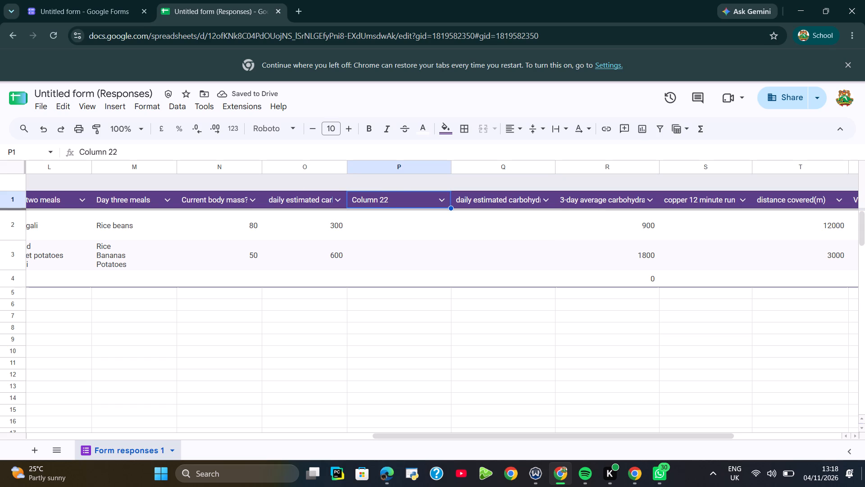
{"action": "right_click", "coordinate": [405, 165]}
{"action": "left_click", "coordinate": [475, 259]}
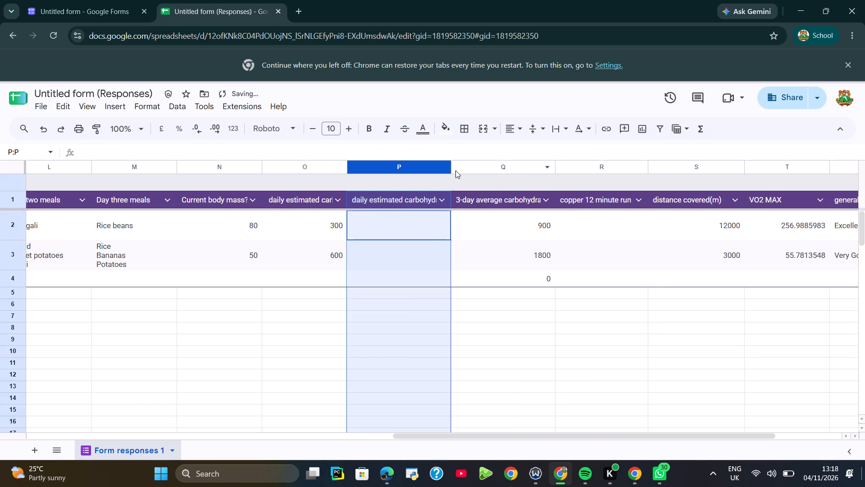
Insert one column directly after the day two carbohydrate intake column.
{"action": "left_click", "coordinate": [452, 169]}
{"action": "right_click", "coordinate": [452, 169]}
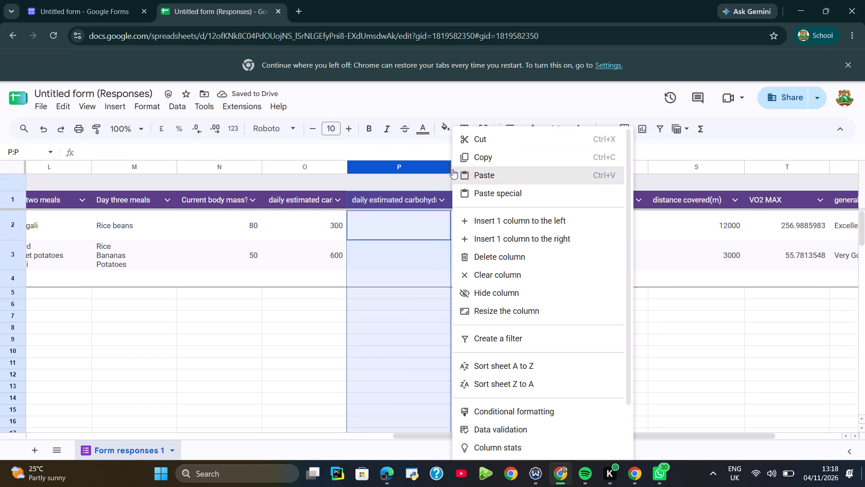
{"action": "left_click", "coordinate": [521, 234]}
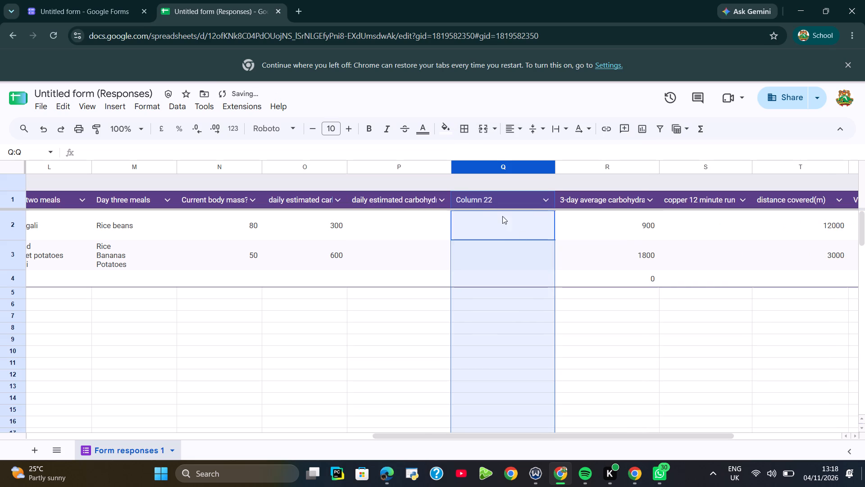
Replace the placeholder header in Q1 with the copied carbohydrate intake header, changed to "day three".
{"action": "left_click", "coordinate": [495, 193]}
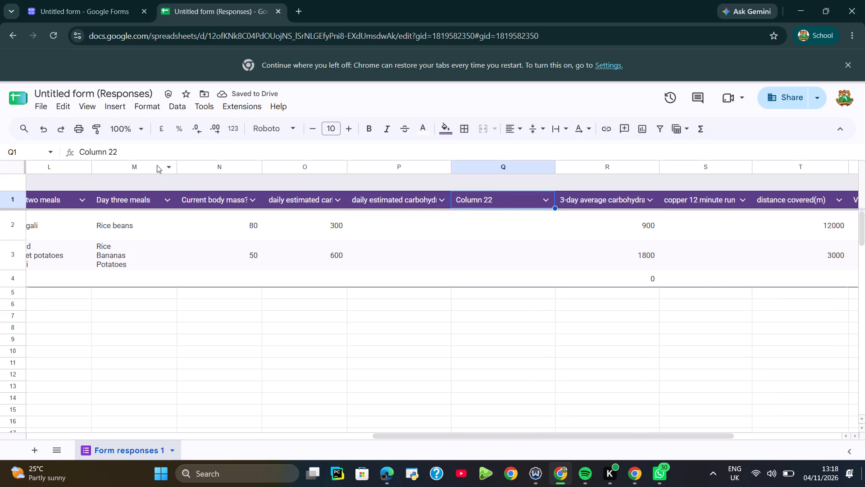
{"action": "left_click", "coordinate": [153, 148]}
{"action": "key", "text": "BackSpace"}
{"action": "key", "text": "BackSpace"}
{"action": "key", "text": "BackSpace"}
{"action": "key", "text": "BackSpace"}
{"action": "key", "text": "BackSpace"}
{"action": "key", "text": "BackSpace"}
{"action": "key", "text": "BackSpace"}
{"action": "key", "text": "BackSpace"}
{"action": "key", "text": "BackSpace"}
{"action": "key", "text": "BackSpace"}
{"action": "key", "text": "BackSpace"}
{"action": "key", "text": "BackSpace"}
{"action": "key", "text": "BackSpace"}
{"action": "key", "text": "BackSpace"}
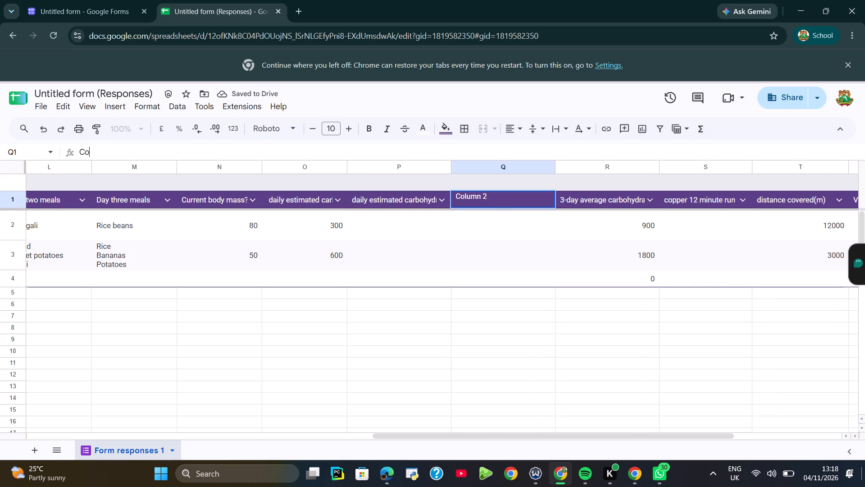
{"action": "right_click", "coordinate": [95, 153]}
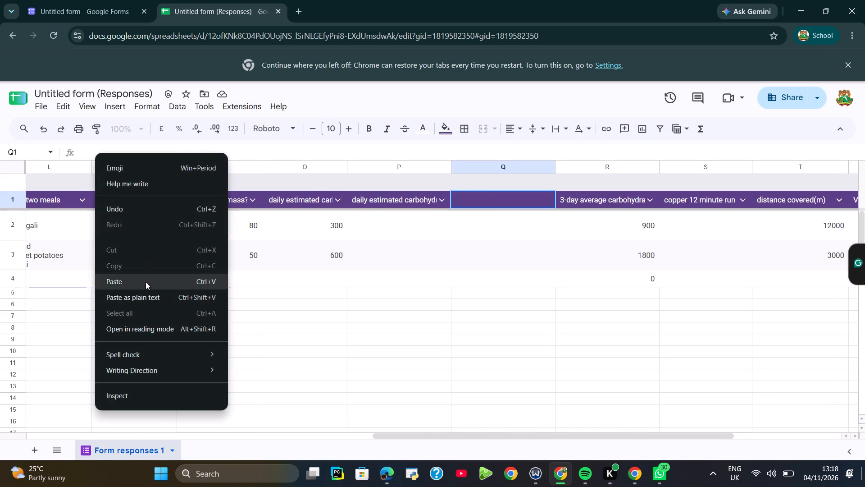
{"action": "left_click", "coordinate": [148, 298]}
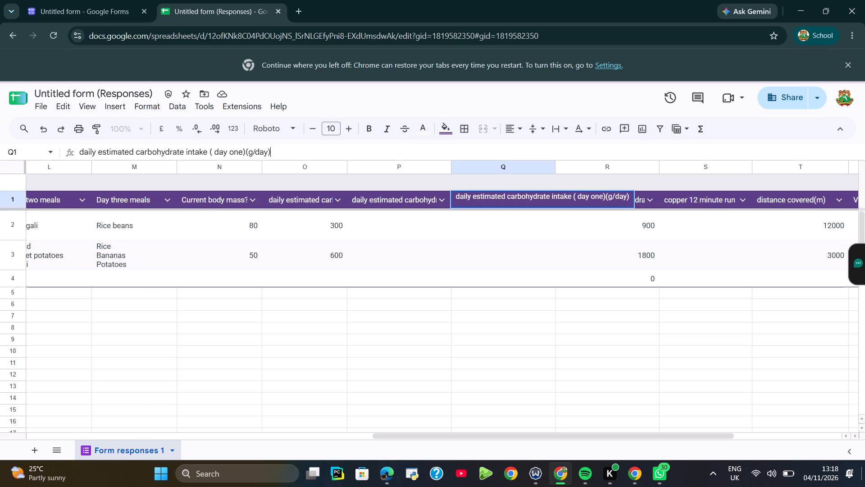
{"action": "left_click", "coordinate": [242, 152]}
{"action": "key", "text": "BackSpace"}
{"action": "key", "text": "BackSpace"}
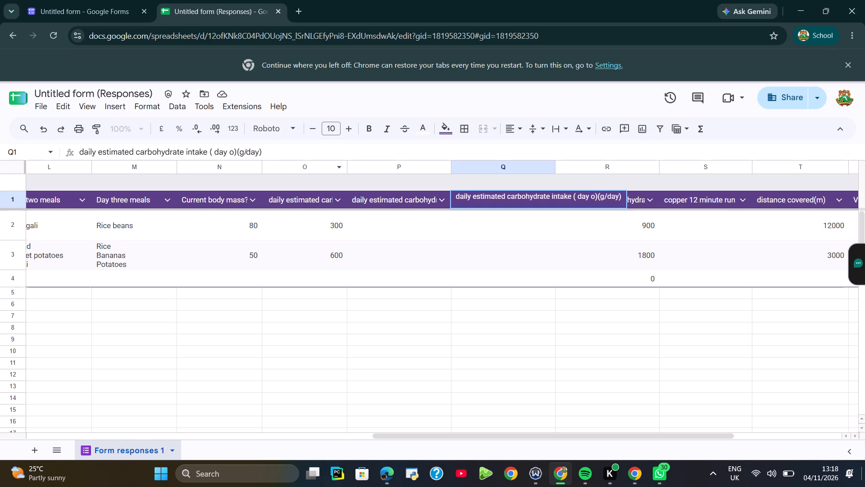
{"action": "key", "text": "BackSpace"}
{"action": "type", "text": "th"}
{"action": "type", "text": "re"}
{"action": "key", "text": "e"}
{"action": "key", "text": "Return"}
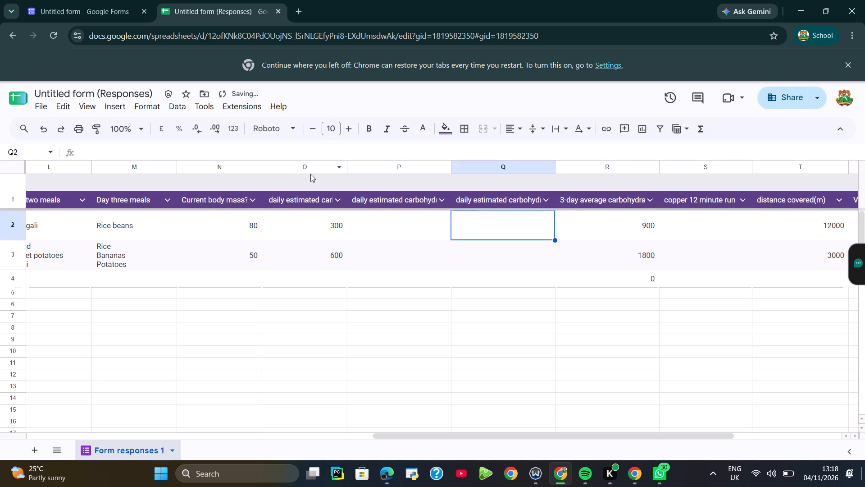
Clear the 3-day average carbohydrate formulas from R2 and R3.
{"action": "left_click", "coordinate": [645, 231]}
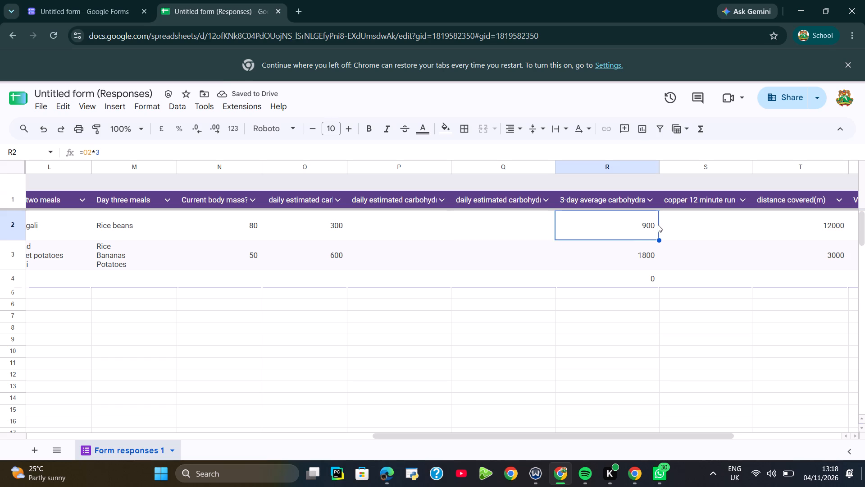
{"action": "key", "text": "BackSpace"}
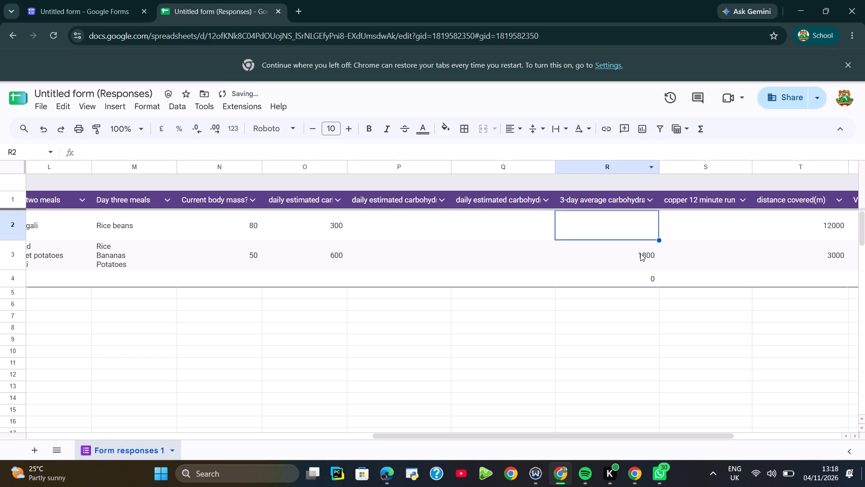
{"action": "left_click", "coordinate": [642, 252]}
{"action": "key", "text": "BackSpace"}
{"action": "left_click", "coordinate": [649, 296]}
{"action": "key", "text": "BackSpace"}
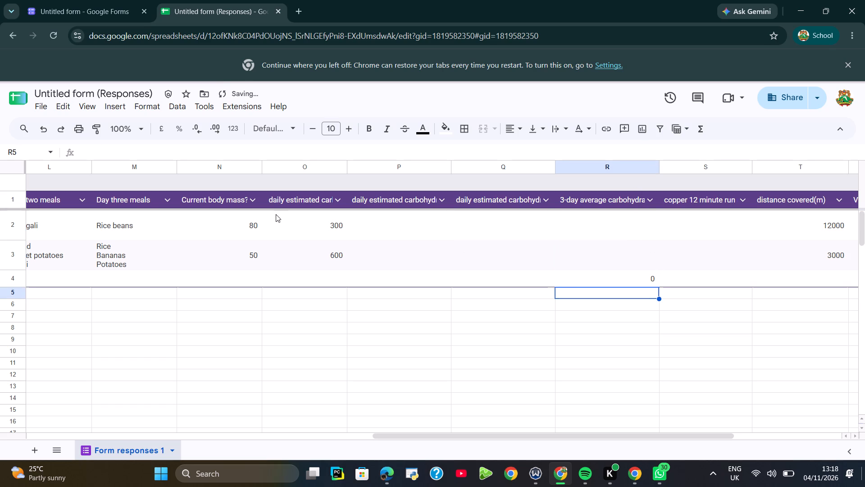
Enter carbohydrate intakes for the row 2 athlete: 400 for day two in P2 and 700 for day three in Q2.
{"action": "left_click", "coordinate": [328, 198]}
{"action": "left_click", "coordinate": [398, 228]}
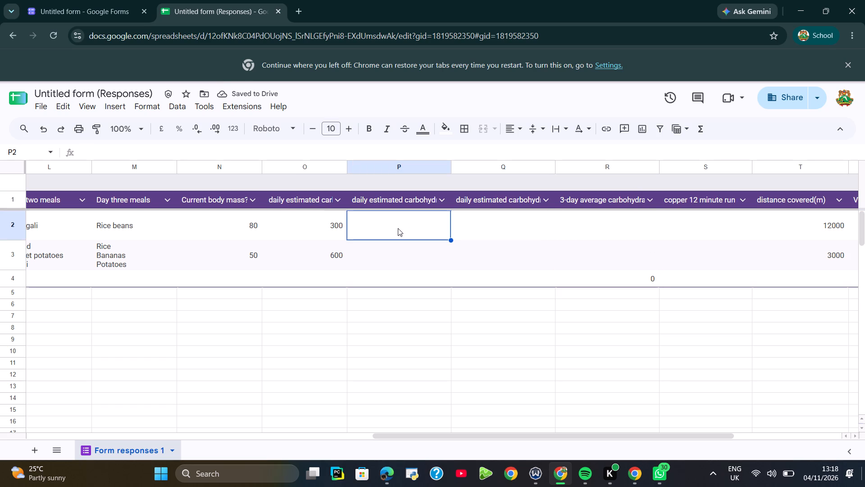
{"action": "key", "text": "4"}
{"action": "key", "text": "0"}
{"action": "key", "text": "0"}
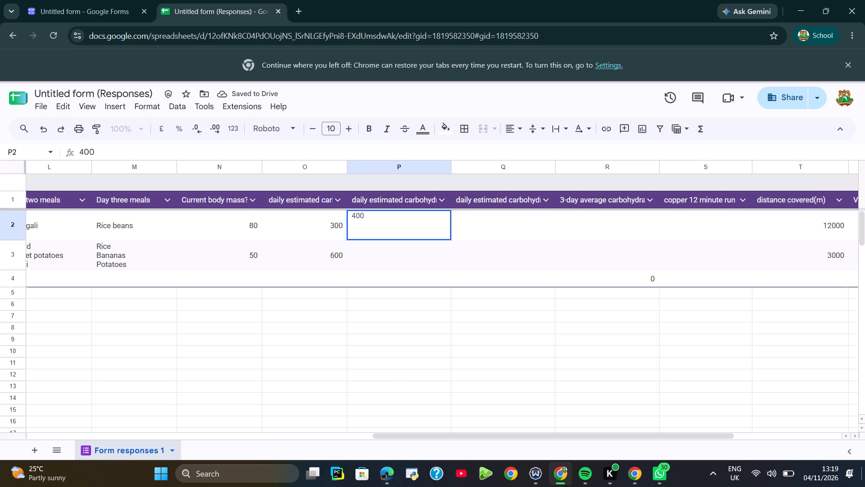
{"action": "left_click", "coordinate": [500, 220]}
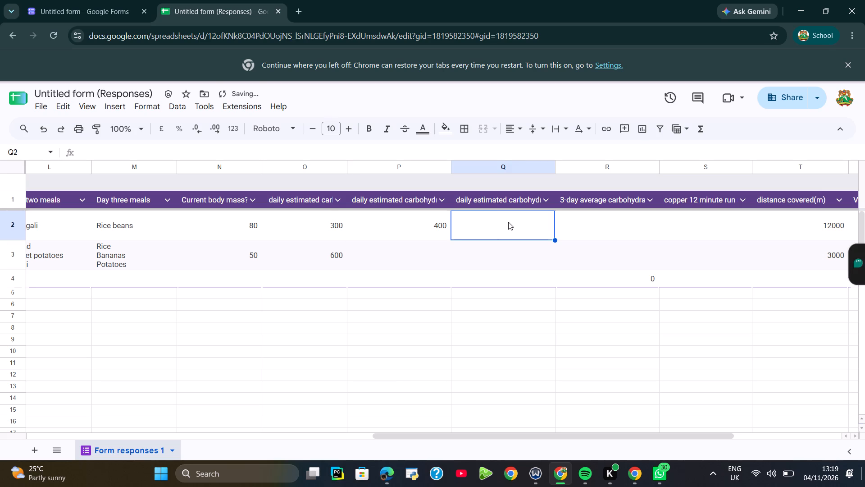
{"action": "key", "text": "7"}
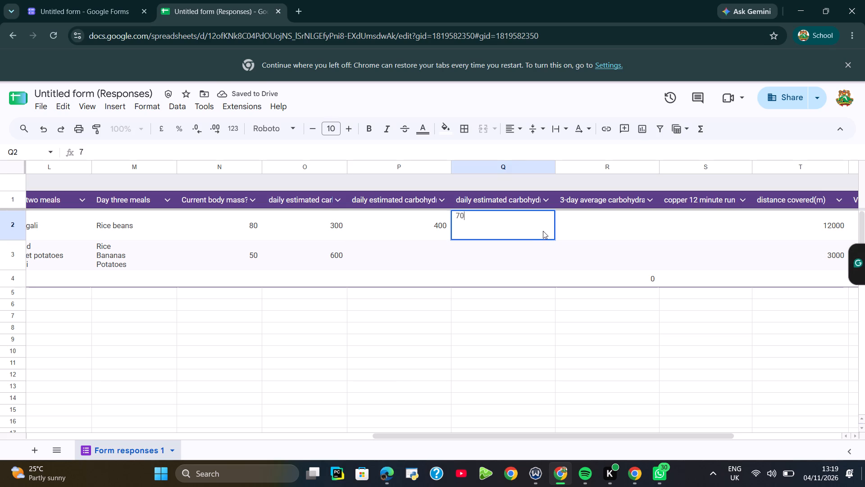
{"action": "key", "text": "0"}
{"action": "key", "text": "0"}
Open the empty 3-day average carbohydrate cell R2 for editing.
{"action": "left_click", "coordinate": [581, 227]}
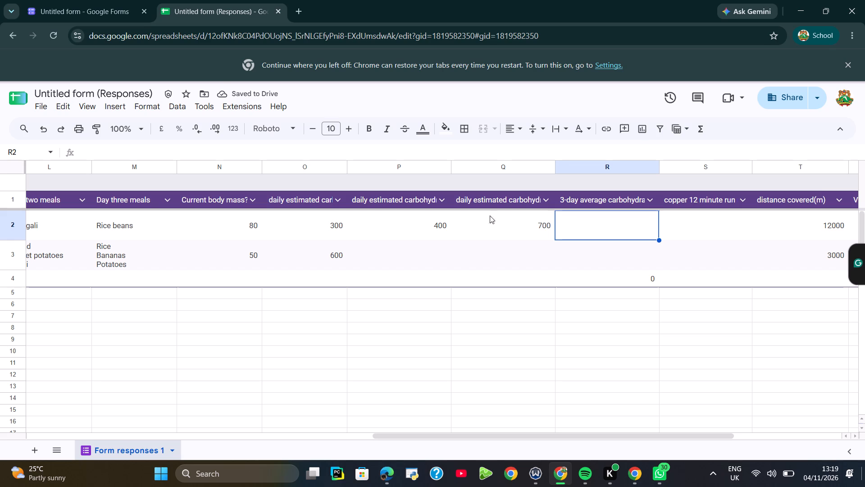
{"action": "left_click", "coordinate": [92, 149]}
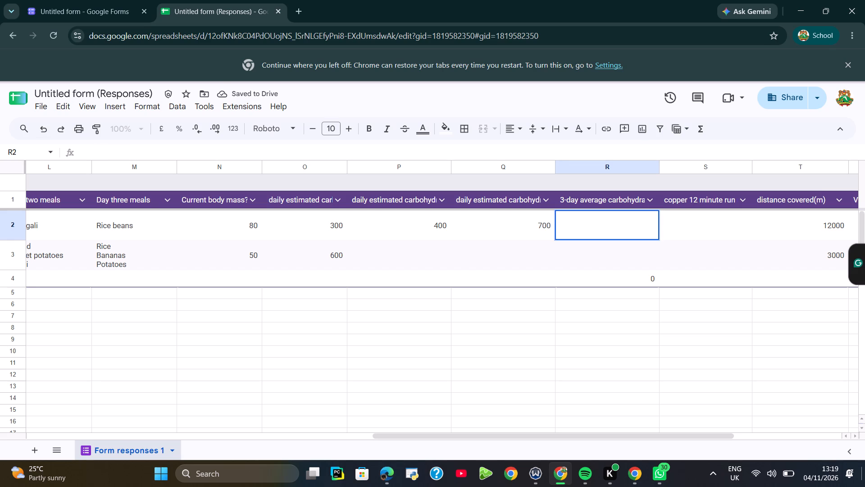
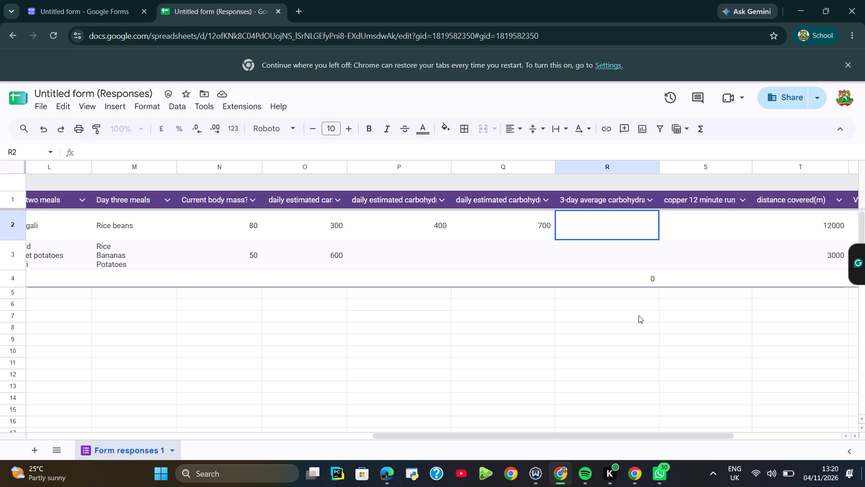
Enter the formula =AVERAGE(O2, P2, Q2) in R2 to average the row 2 athlete's three daily carbohydrate intakes.
{"action": "key", "text": "a"}
{"action": "type", "text": "VERAGE"}
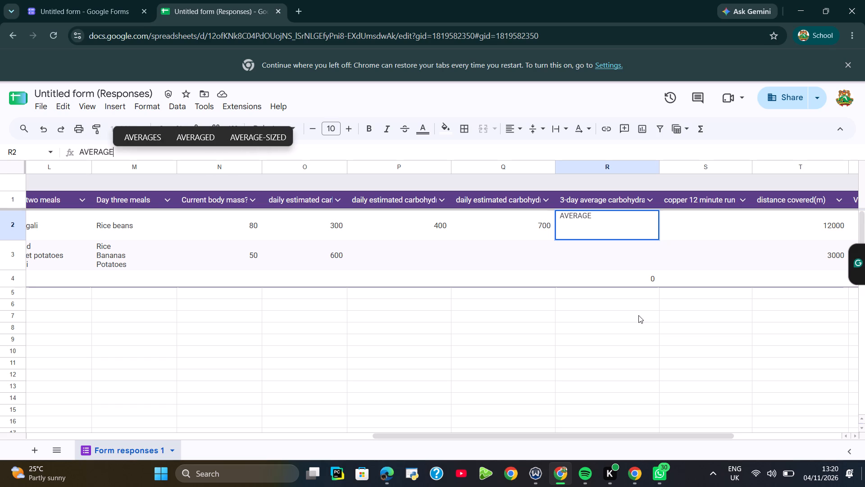
{"action": "key", "text": "Left"}
{"action": "key", "text": "Left"}
{"action": "key", "text": "Left"}
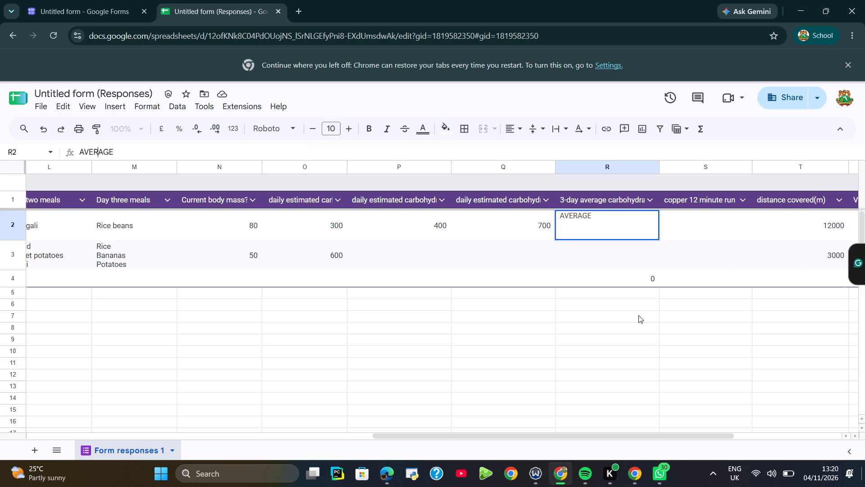
{"action": "key", "text": "Left"}
{"action": "key", "text": "Left"}
{"action": "key", "text": "Left"}
{"action": "key", "text": "Left"}
{"action": "key", "text": "equal"}
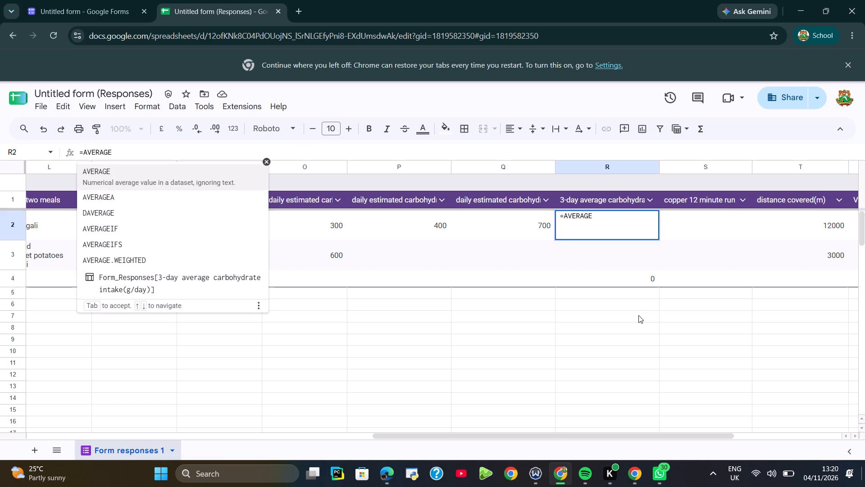
{"action": "key", "text": "Right"}
{"action": "key", "text": "Right"}
{"action": "key", "text": "Right"}
{"action": "key", "text": "Right"}
{"action": "key", "text": "Right"}
{"action": "key", "text": "Right"}
{"action": "key", "text": "shift+parenleft"}
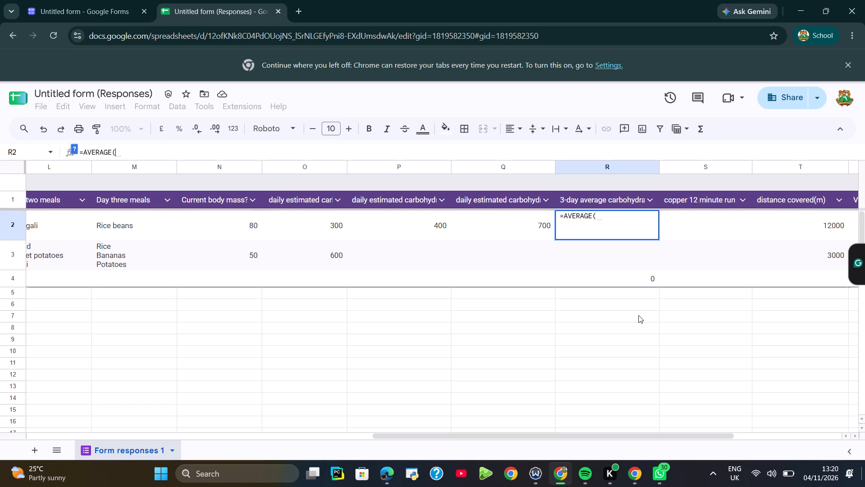
{"action": "key", "text": "o"}
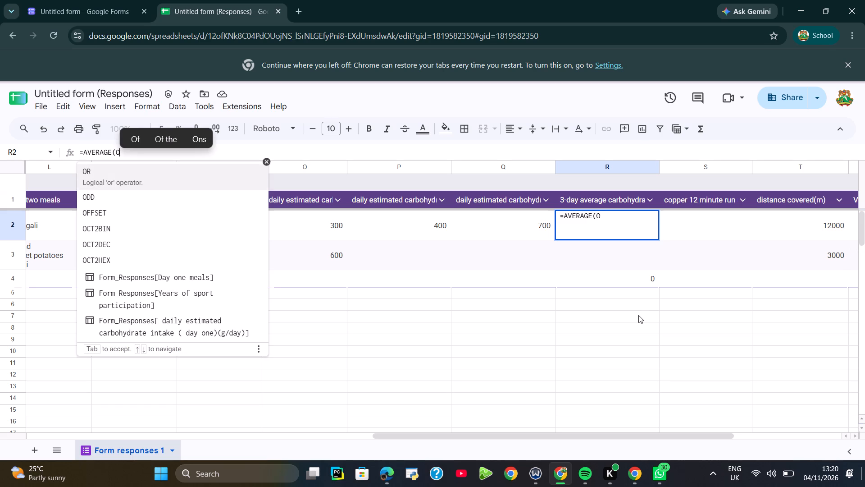
{"action": "key", "text": "2"}
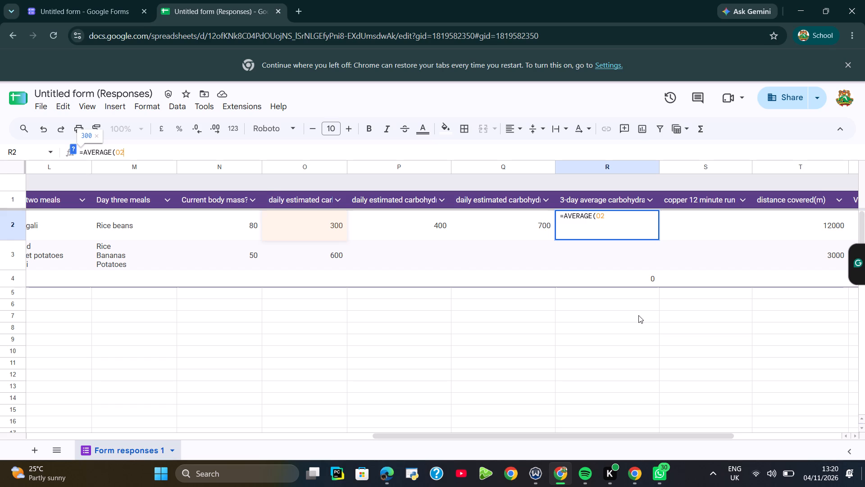
{"action": "key", "text": "BackSpace"}
{"action": "key", "text": "BackSpace"}
{"action": "key", "text": "o"}
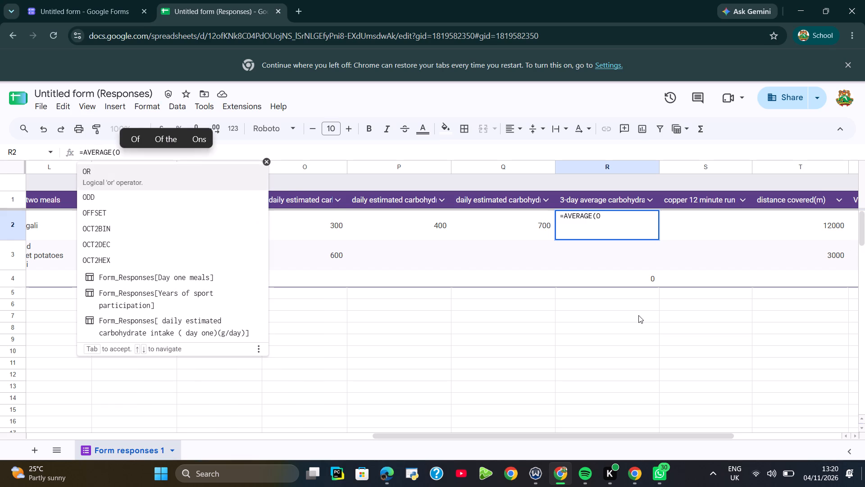
{"action": "key", "text": "2"}
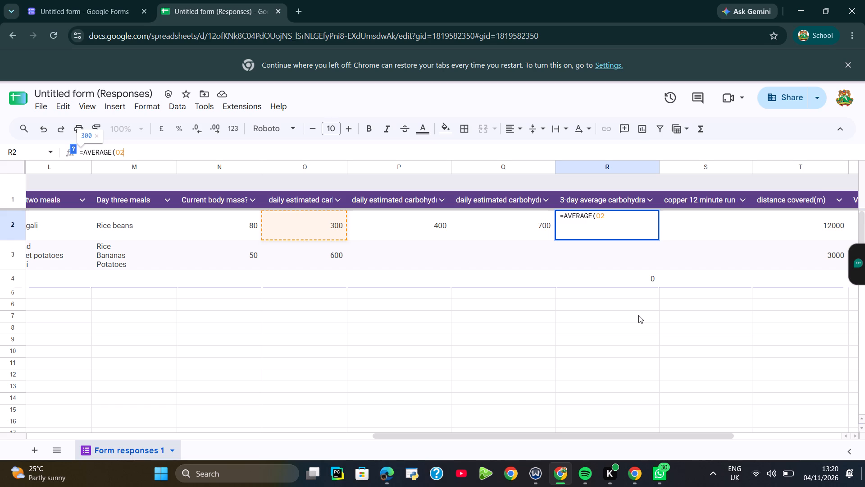
{"action": "type", "text": ","}
{"action": "key", "text": "space"}
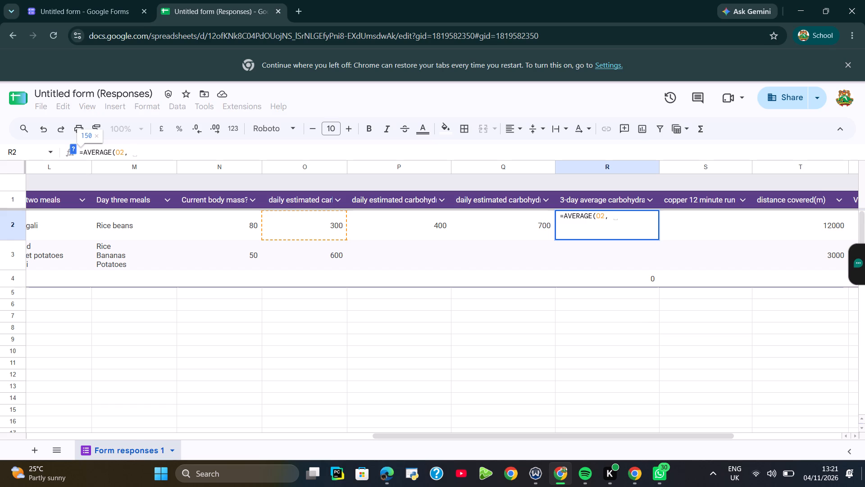
{"action": "key", "text": "p"}
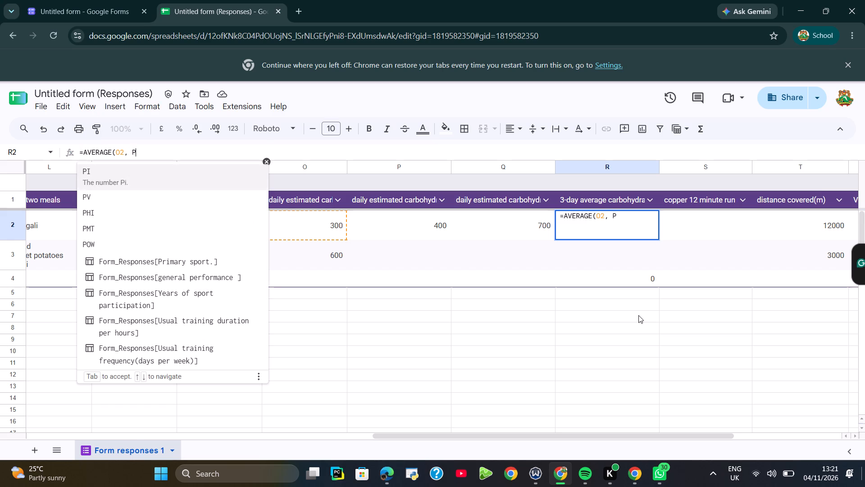
{"action": "key", "text": "2"}
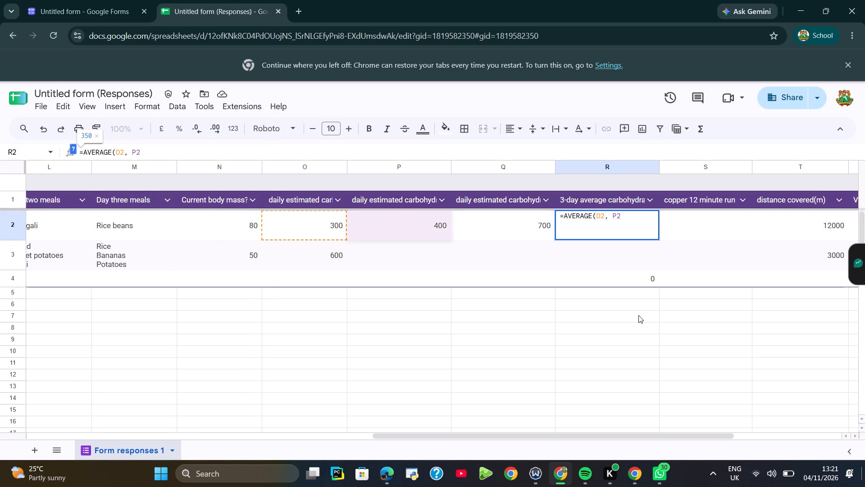
{"action": "type", "text": ","}
{"action": "key", "text": "space"}
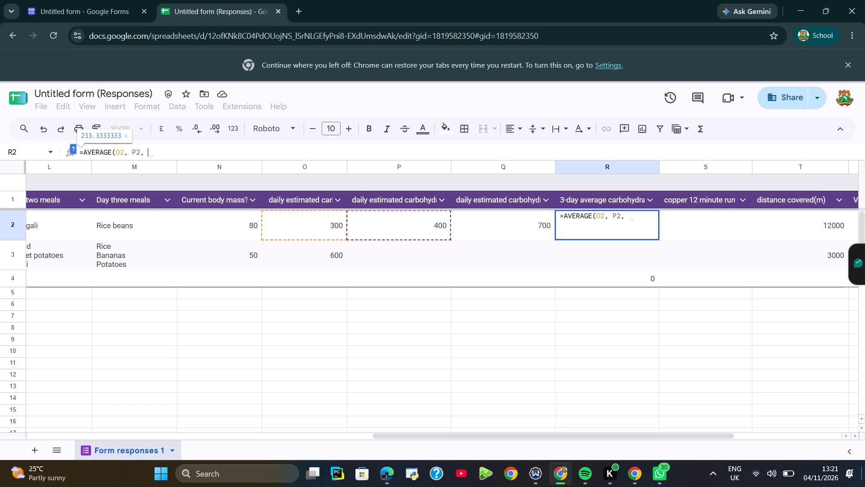
{"action": "key", "text": "q"}
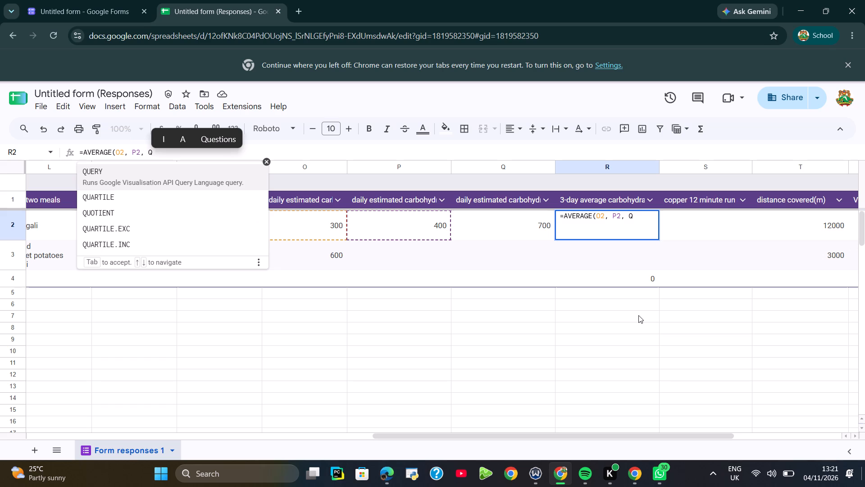
{"action": "key", "text": "2"}
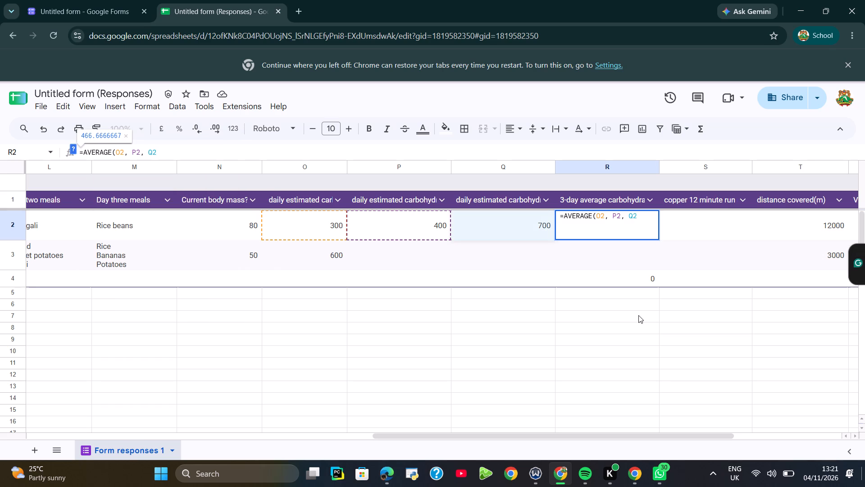
{"action": "key", "text": "shift+parenright"}
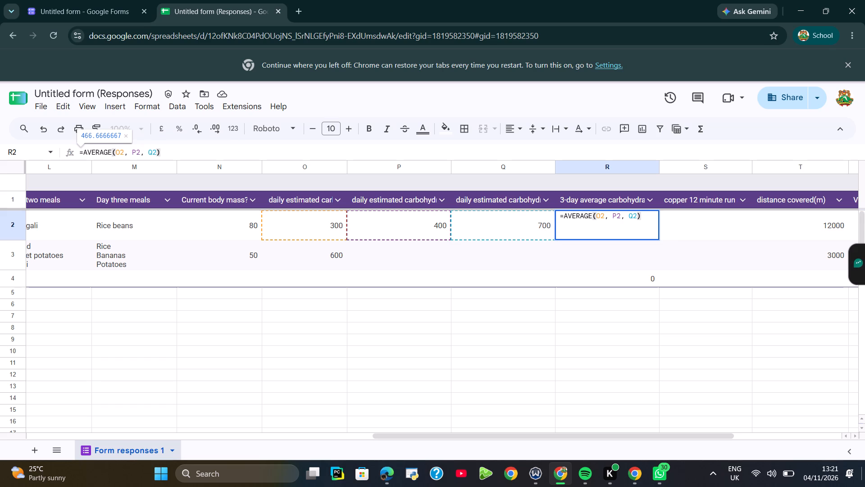
{"action": "key", "text": "Return"}
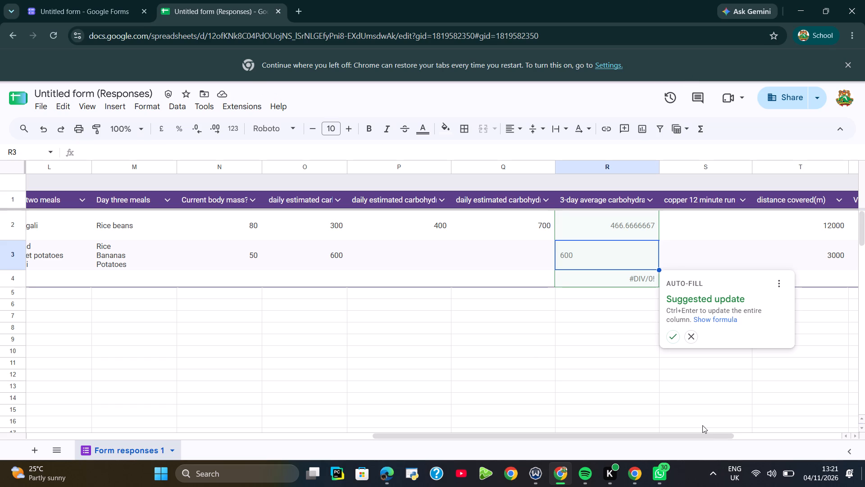
Accept the suggested auto-fill of the average formula for the entire 3-day average carbohydrate column.
{"action": "left_click", "coordinate": [675, 337]}
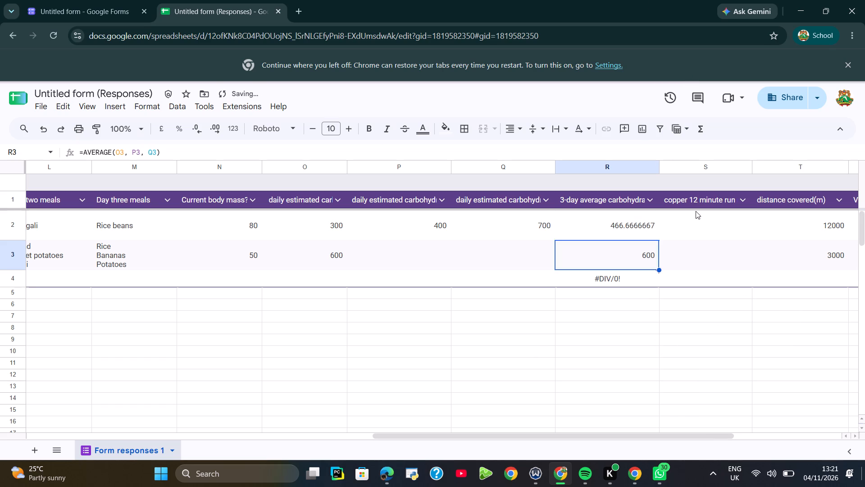
Inspect the row 2 athlete's distance covered in T2 and the neighbouring VO2 MAX and general performance columns.
{"action": "left_click", "coordinate": [833, 231]}
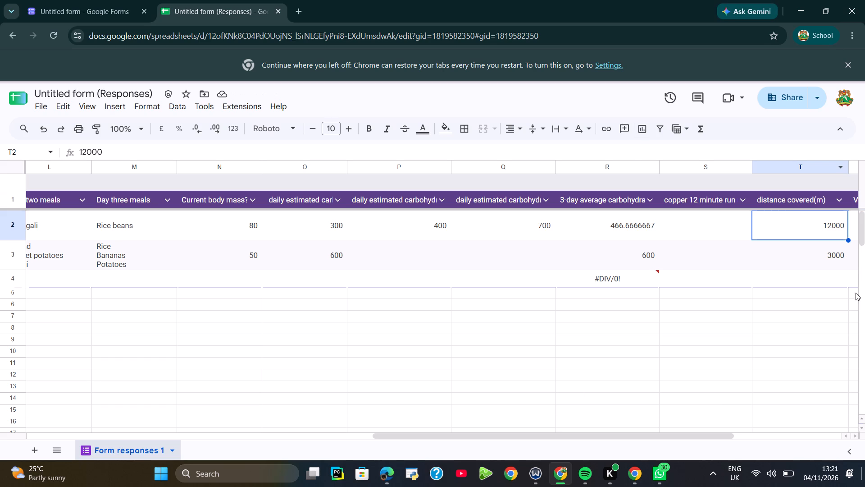
{"action": "left_click_drag", "start_coordinate": [724, 434], "coordinate": [783, 446]}
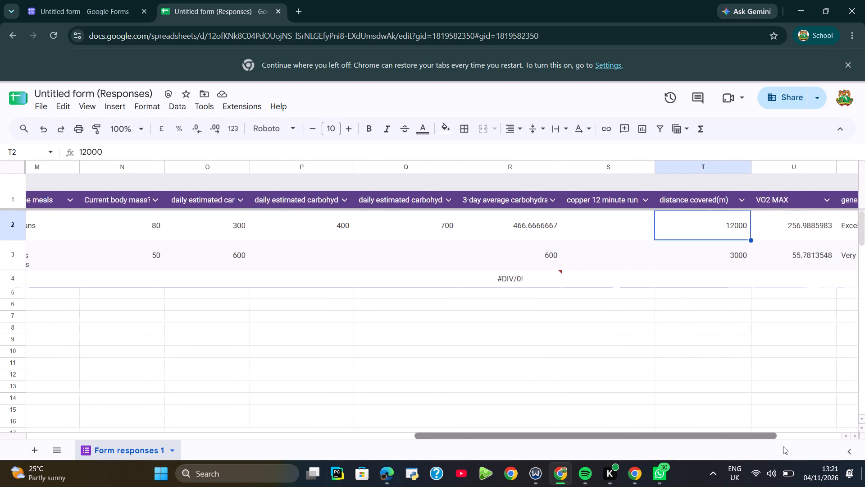
{"action": "left_click_drag", "start_coordinate": [783, 446], "coordinate": [858, 459]}
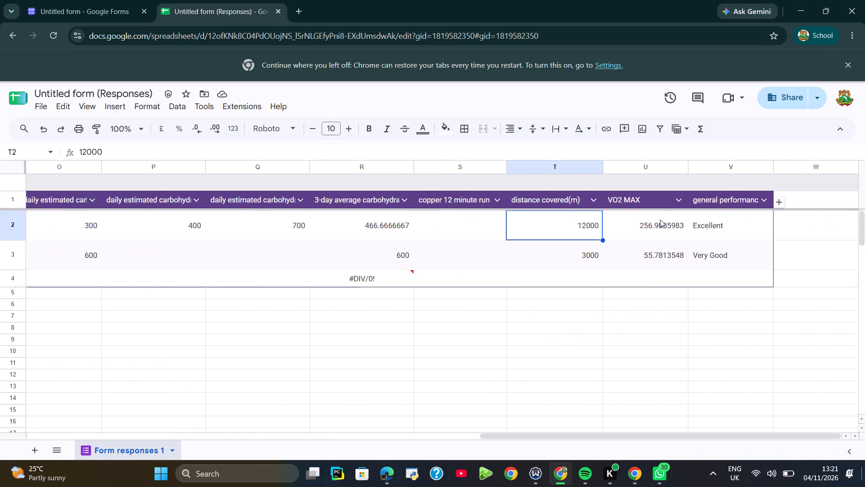
Inspect the formulas in the row 2 athlete's VO2 MAX and general performance cells, U2 and V2.
{"action": "left_click", "coordinate": [660, 220]}
{"action": "left_click", "coordinate": [742, 230]}
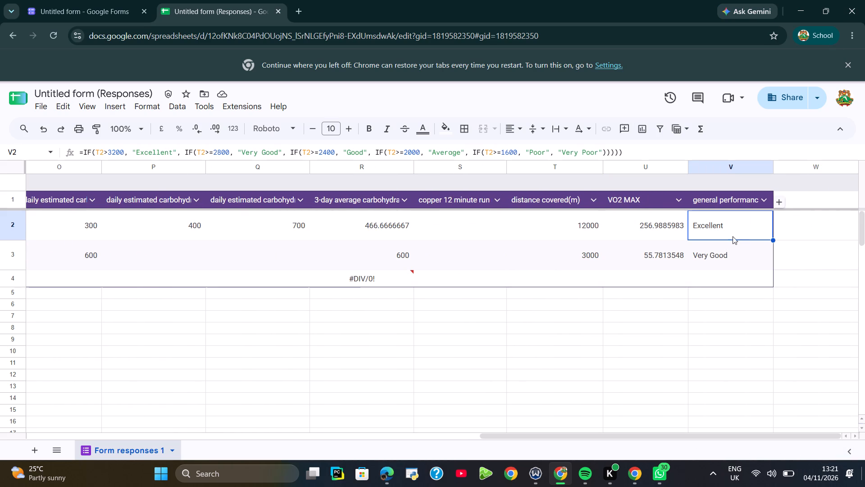
Review the response spreadsheet's sharing settings, including the role options for general access, without changing them.
{"action": "left_click", "coordinate": [788, 92]}
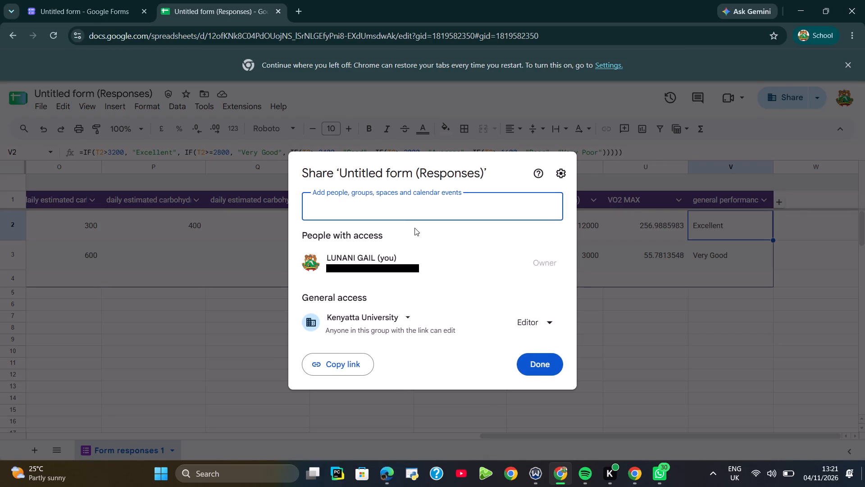
{"action": "left_click", "coordinate": [550, 321]}
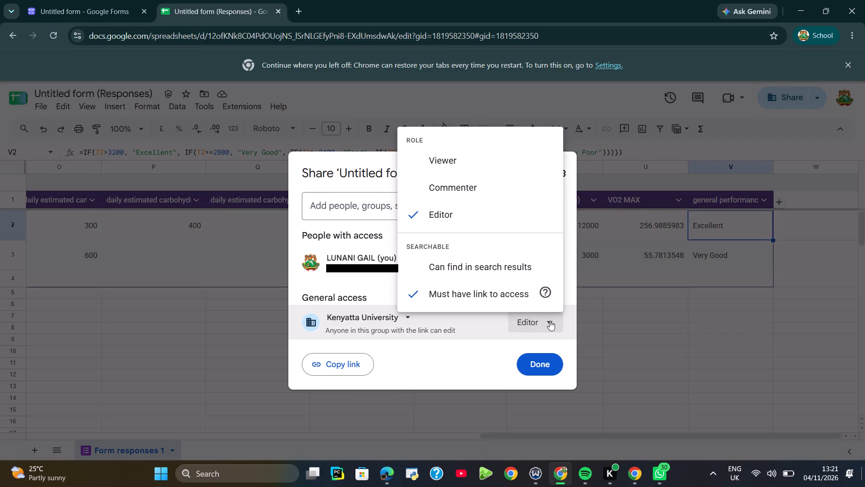
{"action": "left_click", "coordinate": [550, 321]}
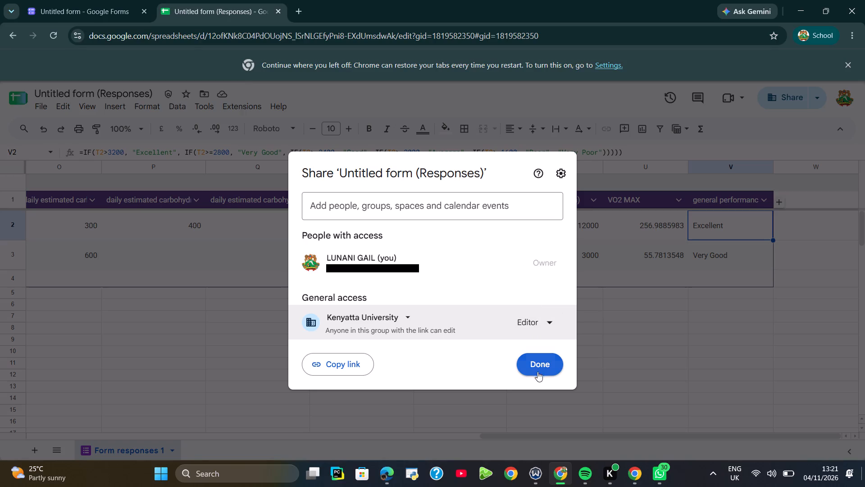
{"action": "left_click", "coordinate": [539, 363]}
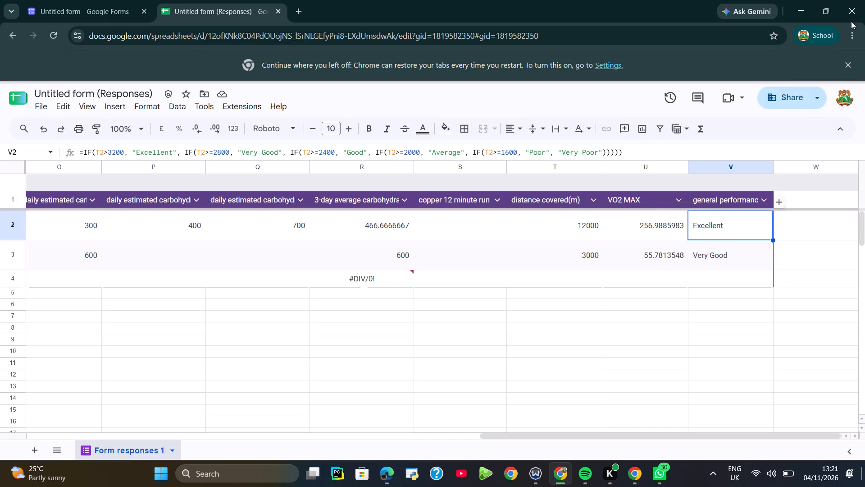
Copy the sharing link of the response spreadsheet.
{"action": "left_click", "coordinate": [780, 97]}
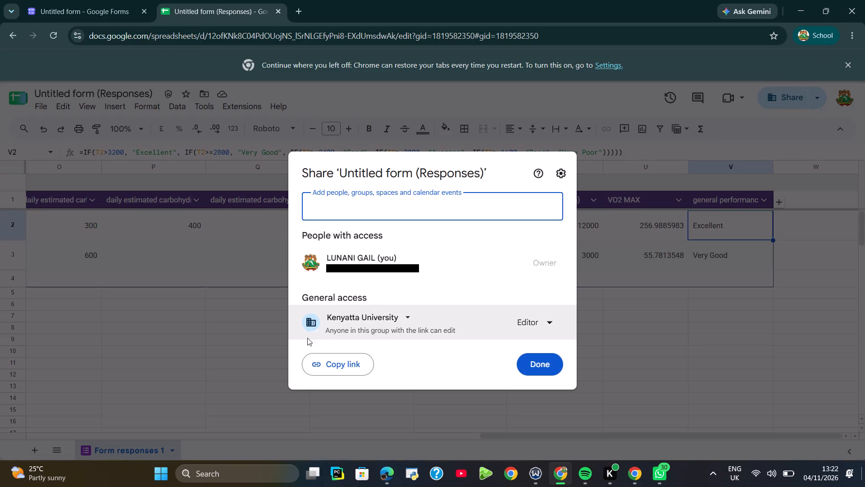
{"action": "left_click", "coordinate": [359, 365]}
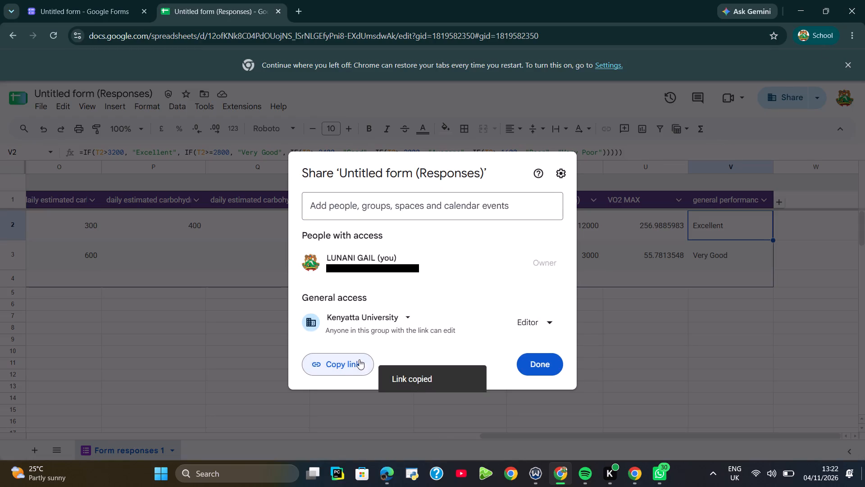
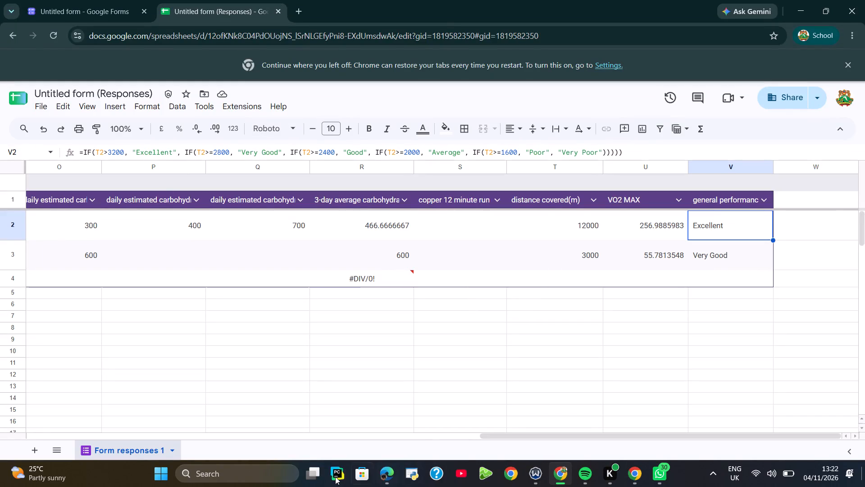
Review the earlier response columns covering the athletes' training, three days of meals and current body mass.
{"action": "left_click_drag", "start_coordinate": [549, 437], "coordinate": [243, 423]}
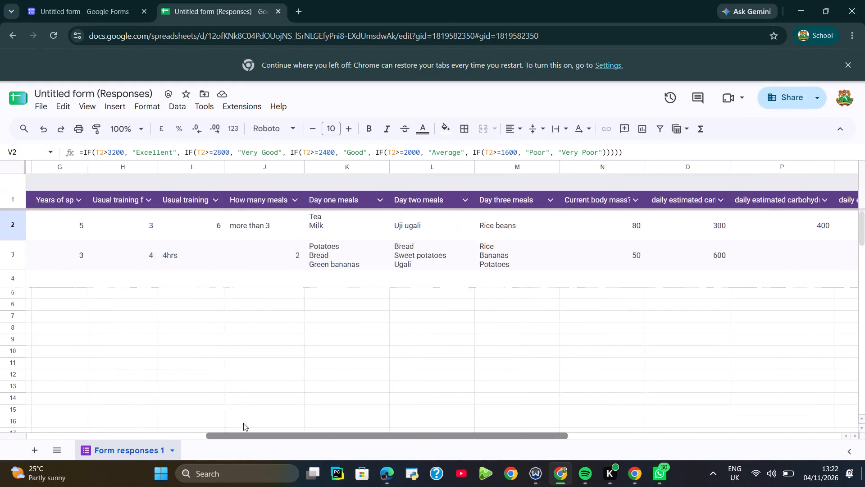
Review the athletes' responses across the sheet, from the Timestamp column through to the 3-day average carbohydrate column.
{"action": "left_click_drag", "start_coordinate": [243, 423], "coordinate": [125, 413]}
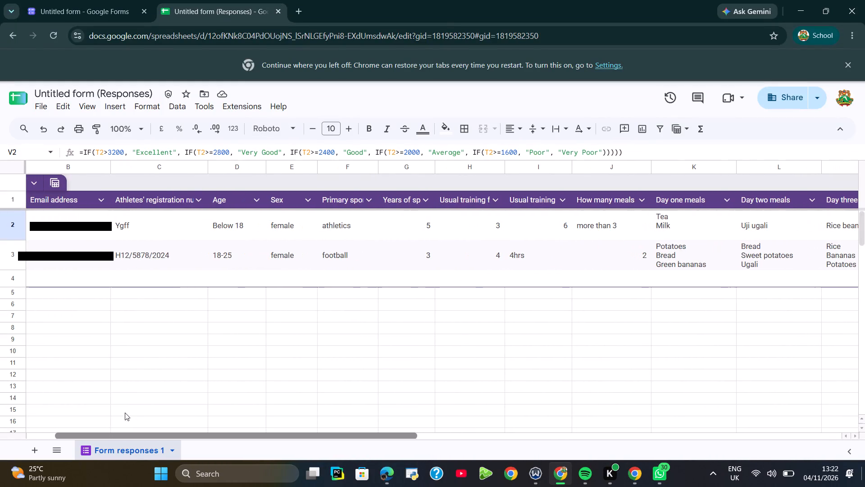
{"action": "left_click_drag", "start_coordinate": [125, 413], "coordinate": [92, 411]}
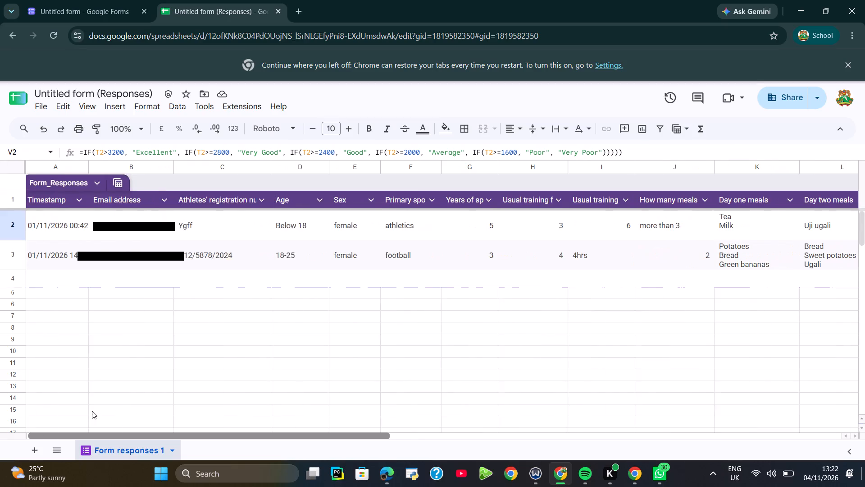
{"action": "left_click_drag", "start_coordinate": [92, 411], "coordinate": [78, 408]}
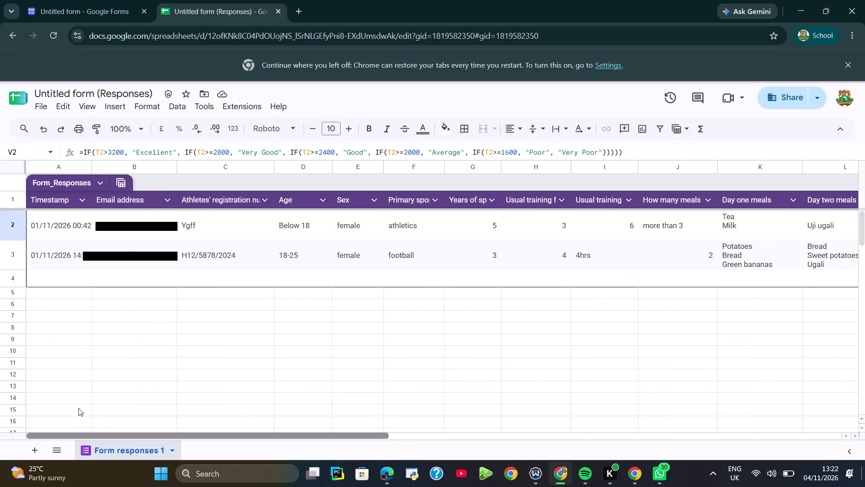
{"action": "left_click_drag", "start_coordinate": [78, 408], "coordinate": [165, 423]}
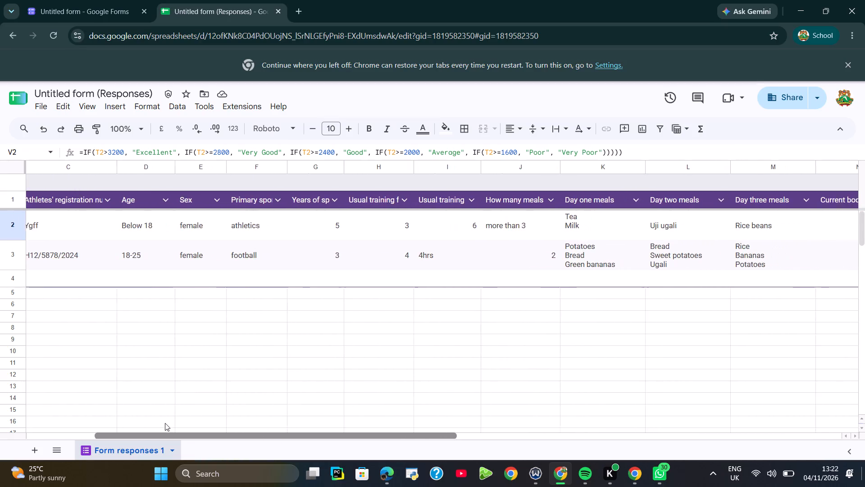
{"action": "left_click_drag", "start_coordinate": [165, 423], "coordinate": [270, 442]}
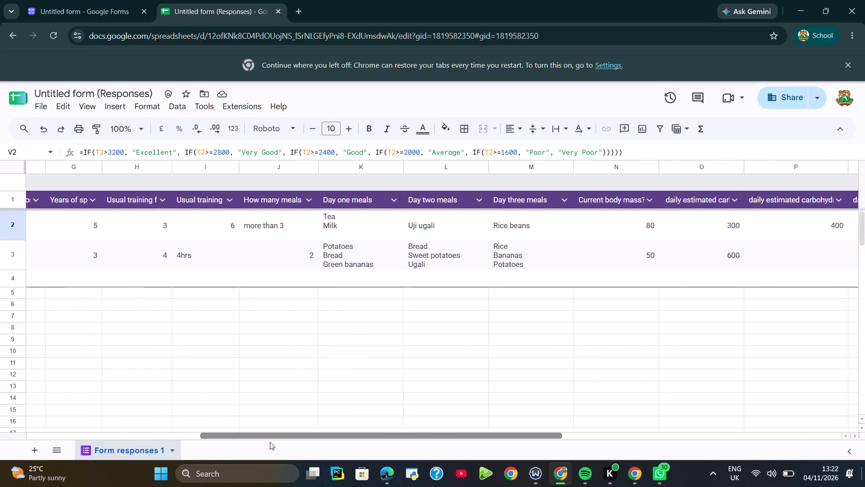
{"action": "left_click_drag", "start_coordinate": [270, 442], "coordinate": [362, 452]}
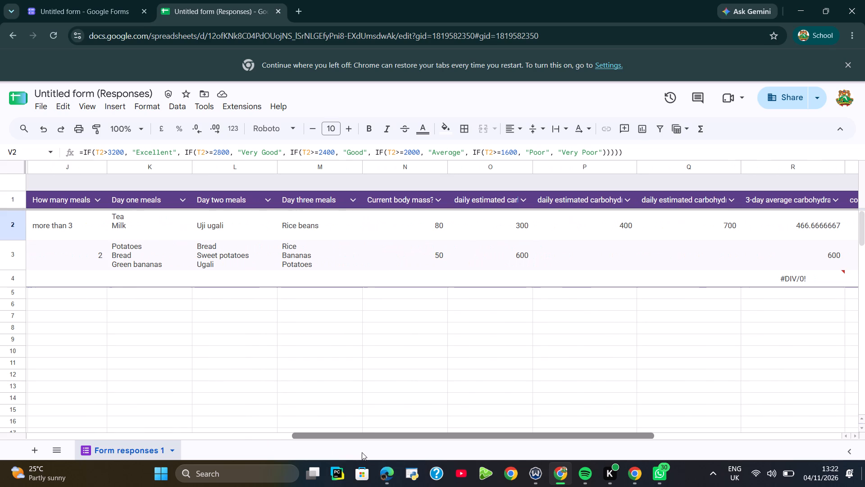
{"action": "left_click_drag", "start_coordinate": [362, 452], "coordinate": [364, 453]}
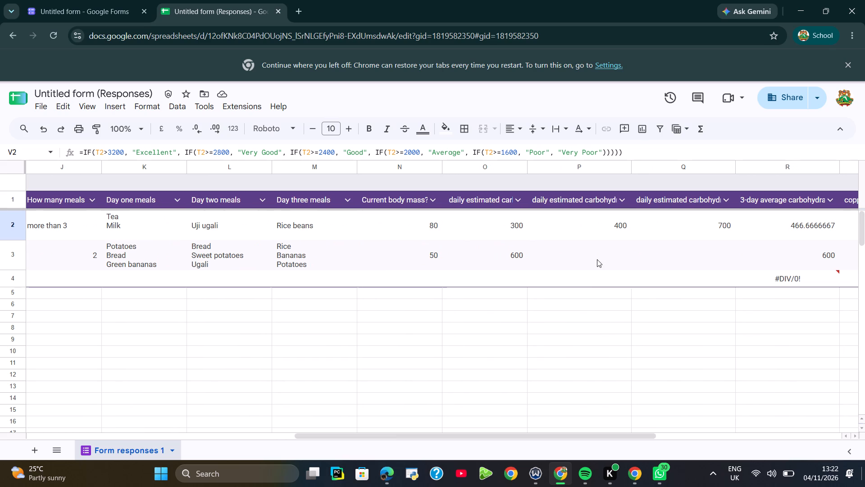
Fill the row 3 athlete's empty carbohydrate intakes by copying 400 from P2 into P3 and 700 from Q2 into Q3.
{"action": "left_click", "coordinate": [587, 253]}
{"action": "left_click", "coordinate": [619, 218]}
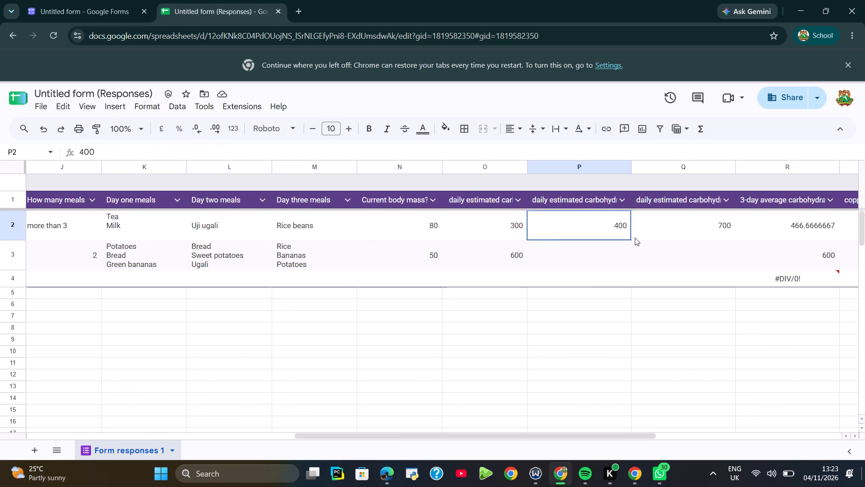
{"action": "left_click_drag", "start_coordinate": [631, 241], "coordinate": [630, 266]}
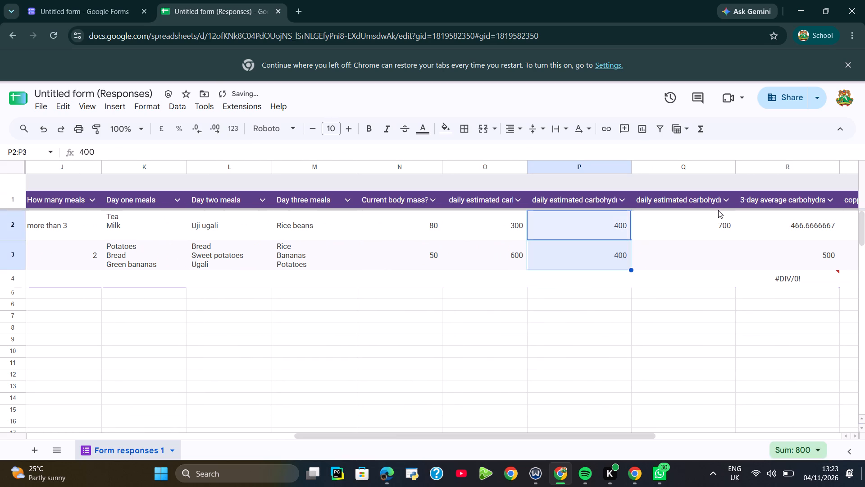
{"action": "left_click", "coordinate": [709, 217]}
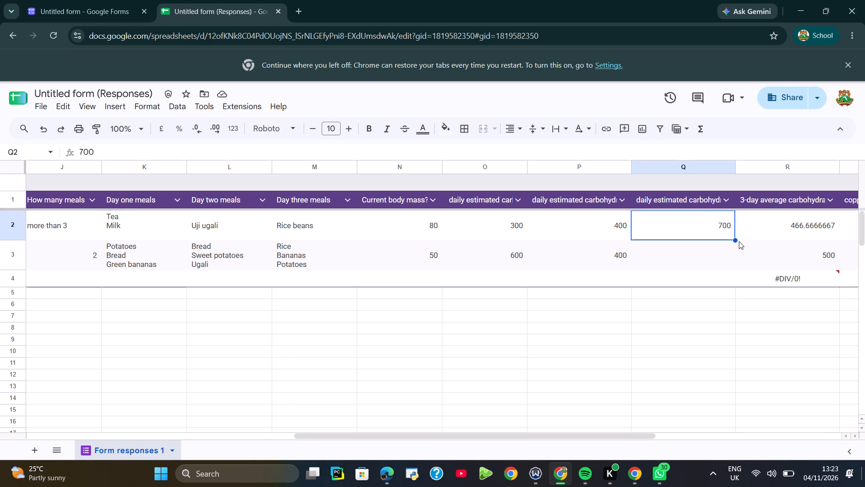
{"action": "left_click_drag", "start_coordinate": [734, 239], "coordinate": [737, 265]}
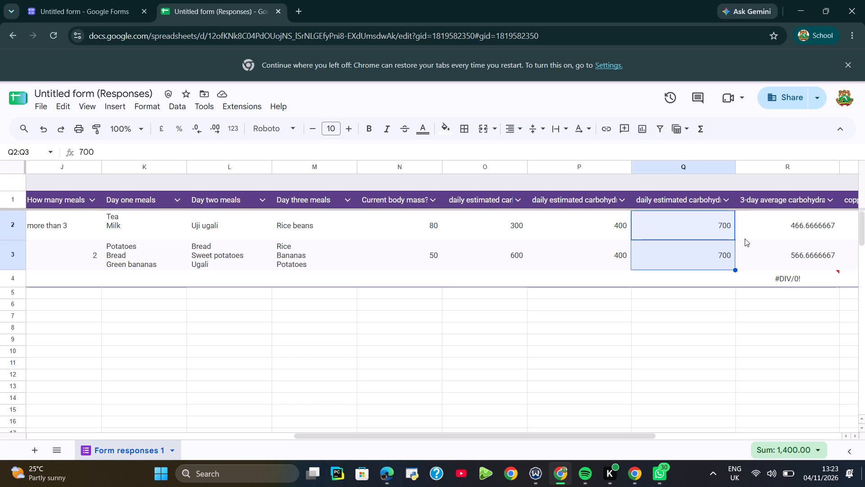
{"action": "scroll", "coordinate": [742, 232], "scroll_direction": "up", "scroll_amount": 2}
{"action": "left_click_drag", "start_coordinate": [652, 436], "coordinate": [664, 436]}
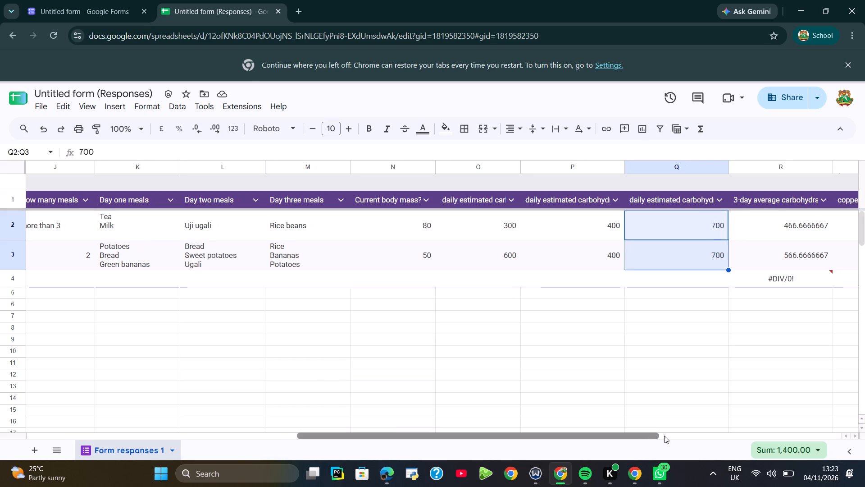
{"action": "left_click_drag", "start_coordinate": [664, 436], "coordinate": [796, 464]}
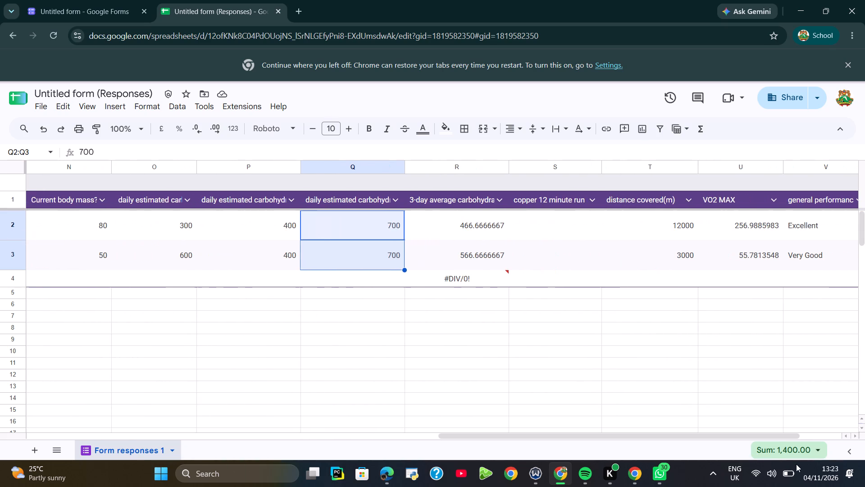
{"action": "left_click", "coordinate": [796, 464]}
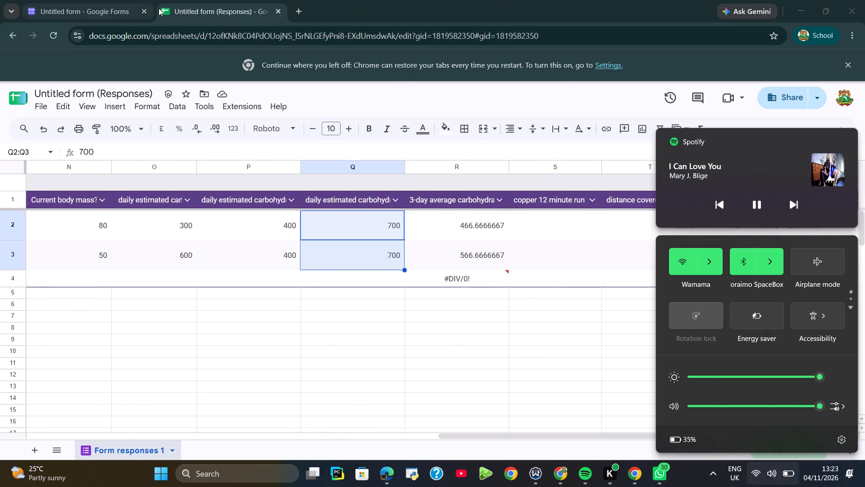
Switch from the responses spreadsheet to the Untitled form in the Google Forms editor.
{"action": "left_click", "coordinate": [118, 13]}
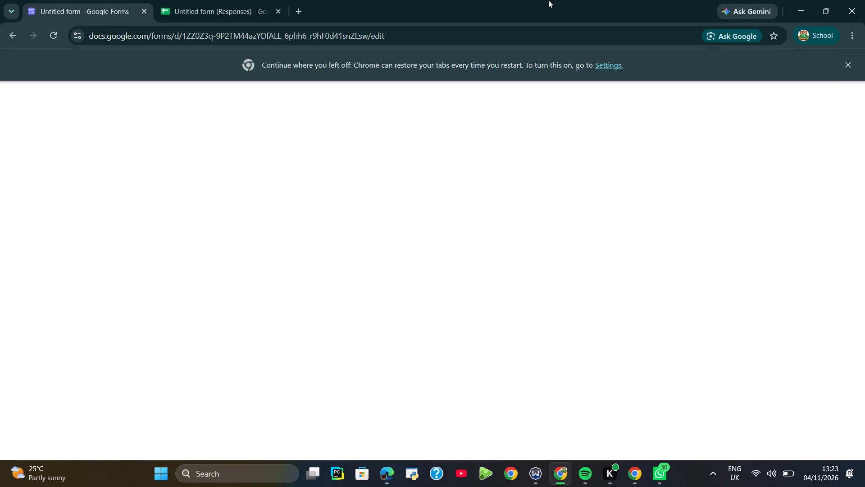